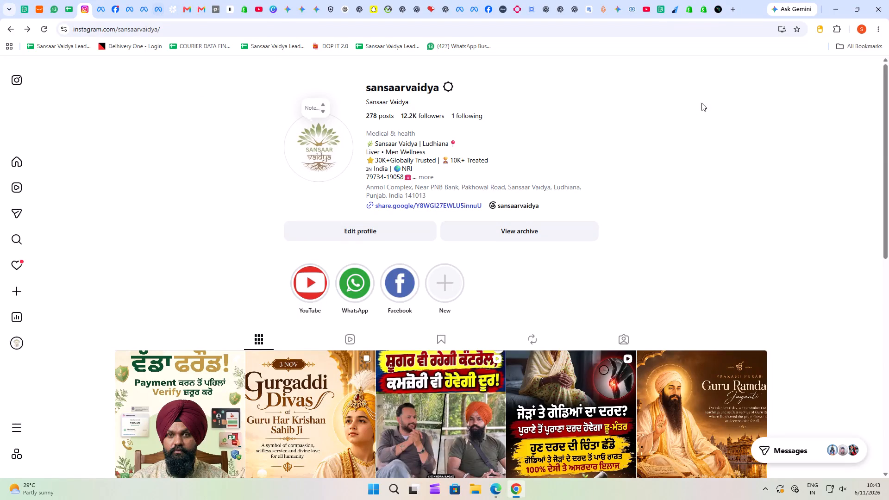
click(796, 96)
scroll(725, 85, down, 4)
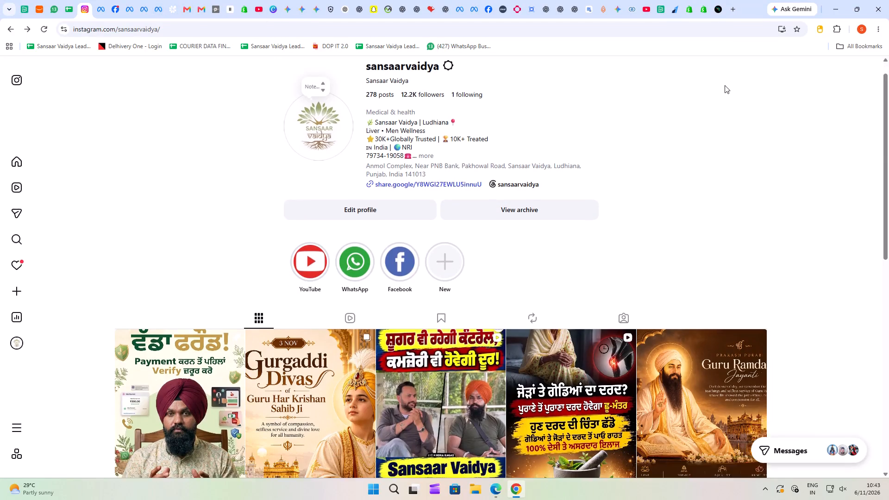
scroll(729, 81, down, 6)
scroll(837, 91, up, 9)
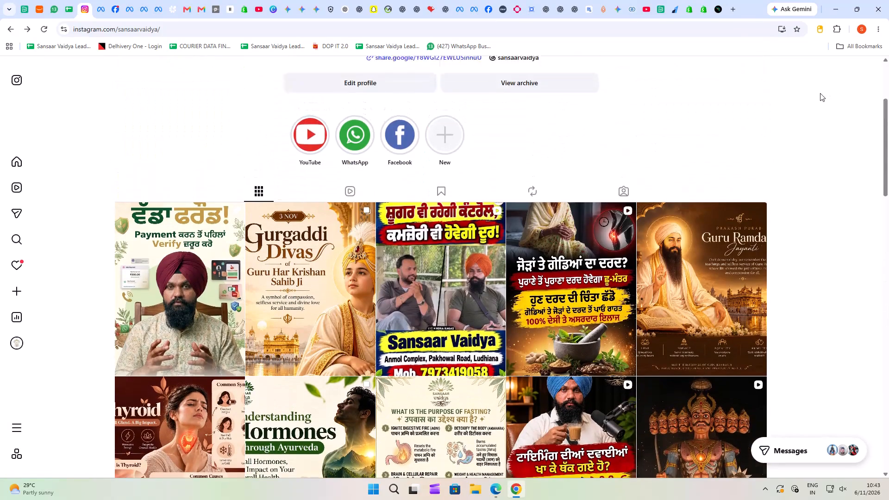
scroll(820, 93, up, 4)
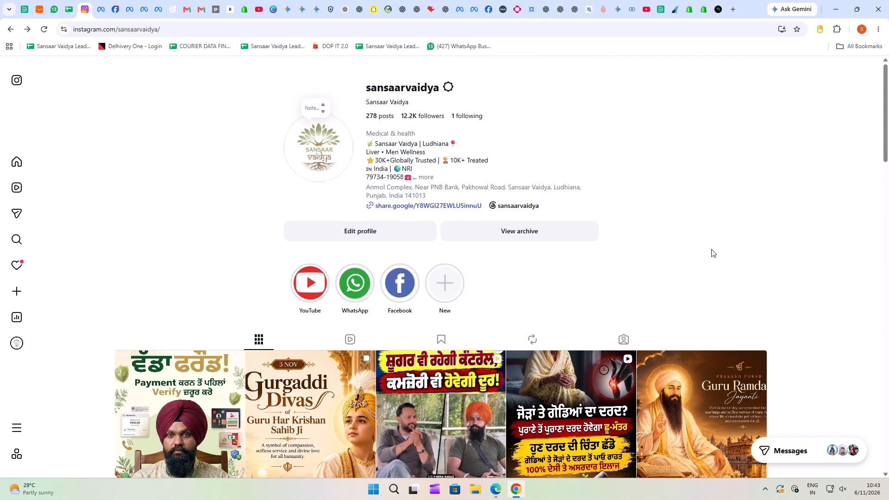
Find CapCut on the computer and launch it.
click(395, 485)
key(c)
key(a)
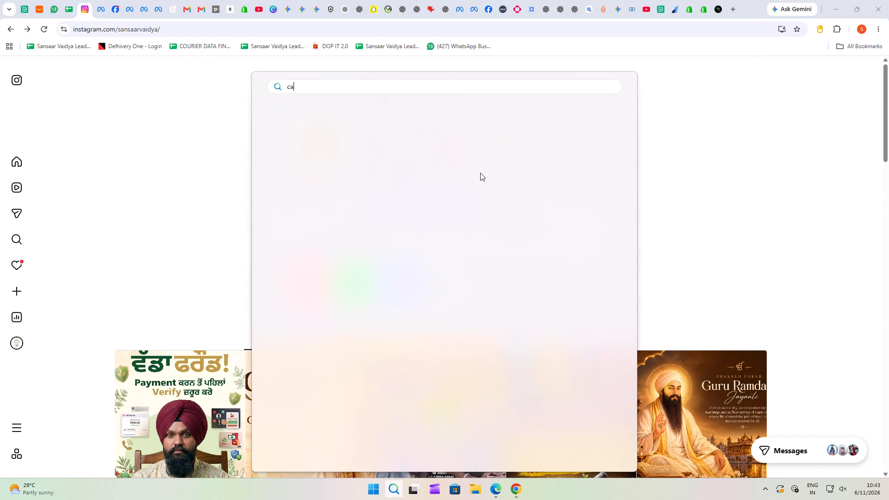
click(355, 153)
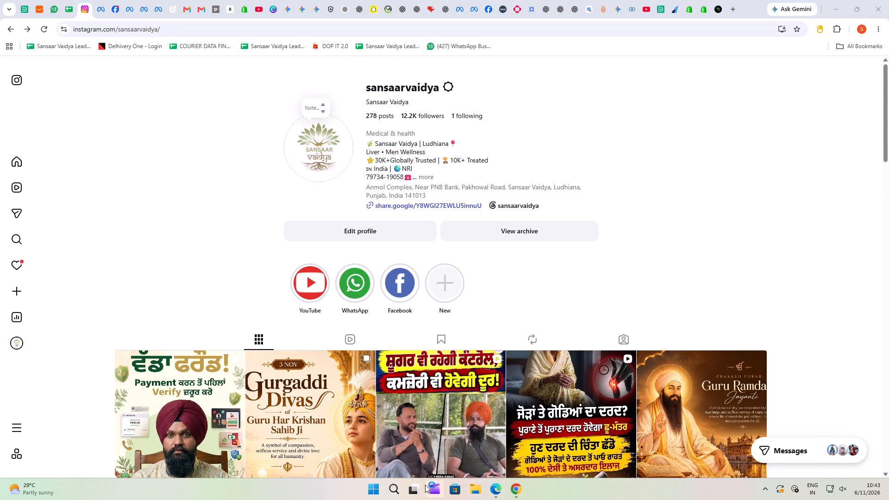
Launch Hotspot Shield and connect to the VPN.
click(399, 488)
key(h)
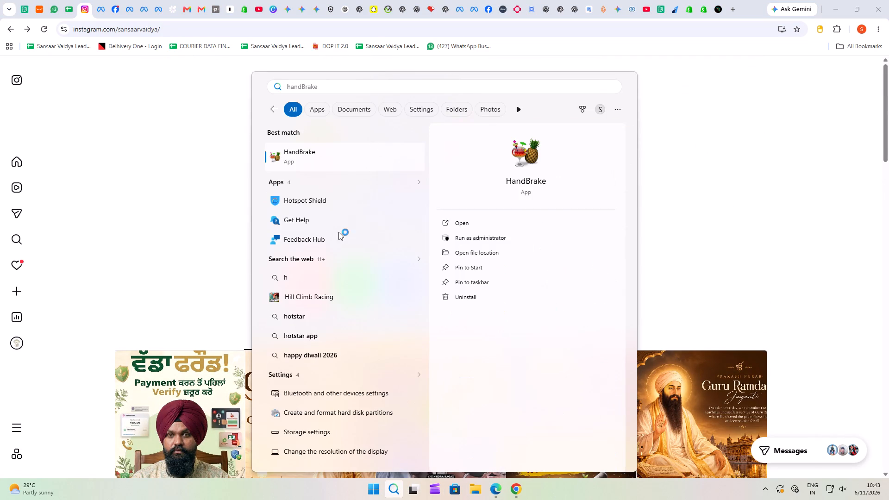
click(349, 194)
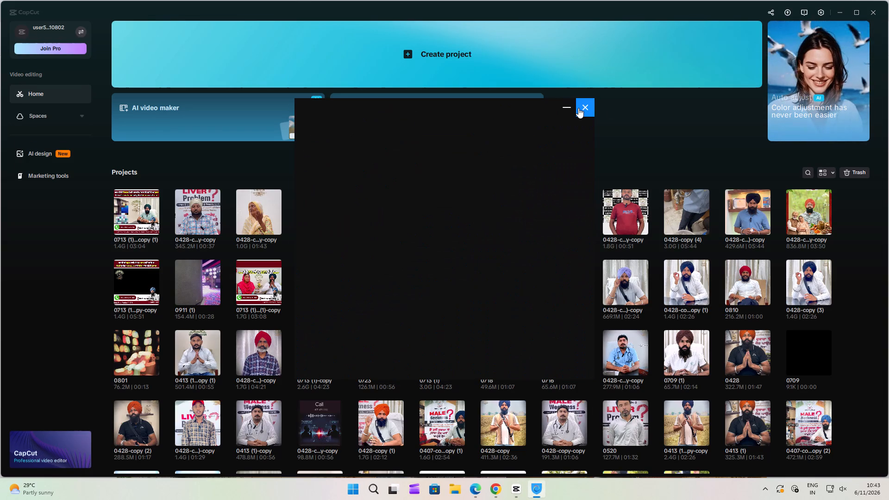
click(452, 289)
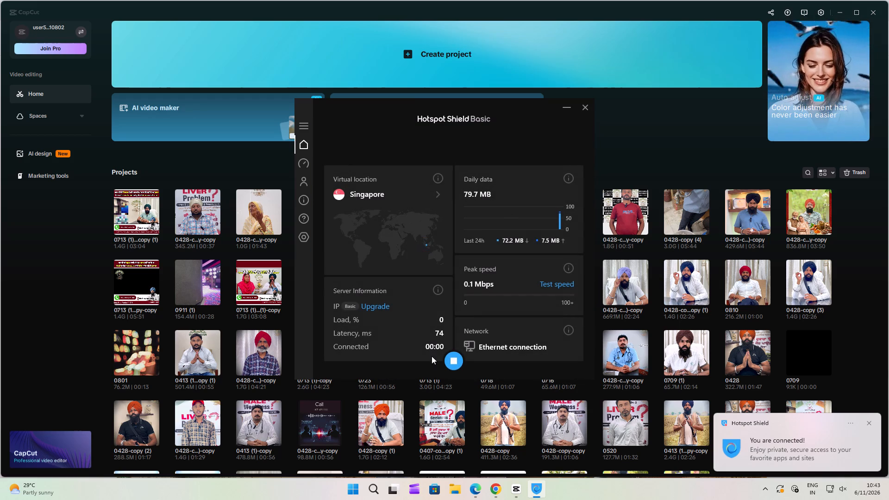
Disconnect the Hotspot Shield VPN and reconnect it.
click(444, 356)
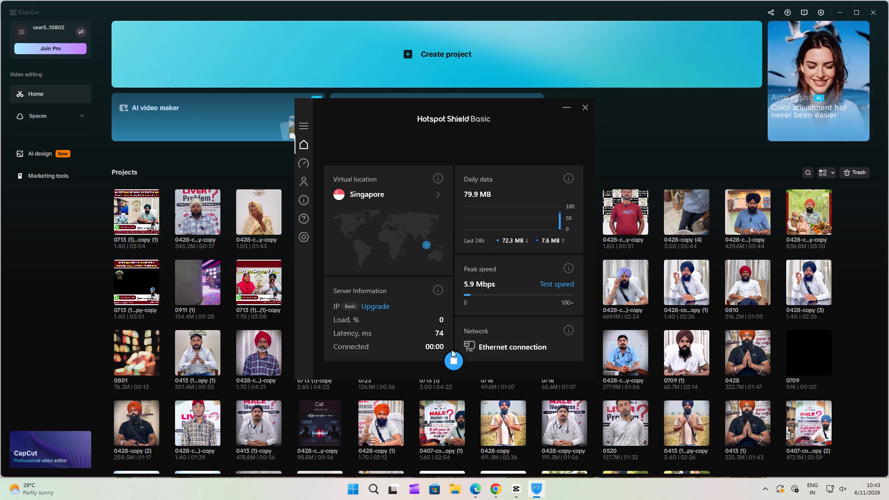
click(453, 364)
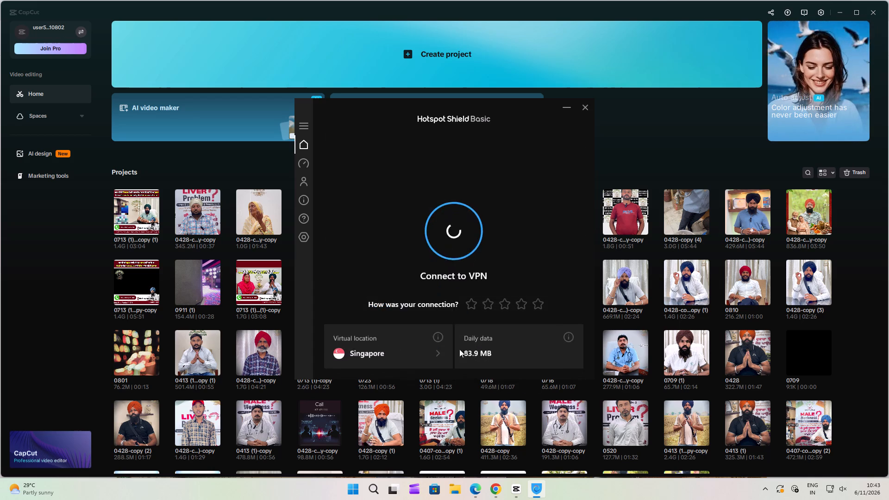
click(465, 291)
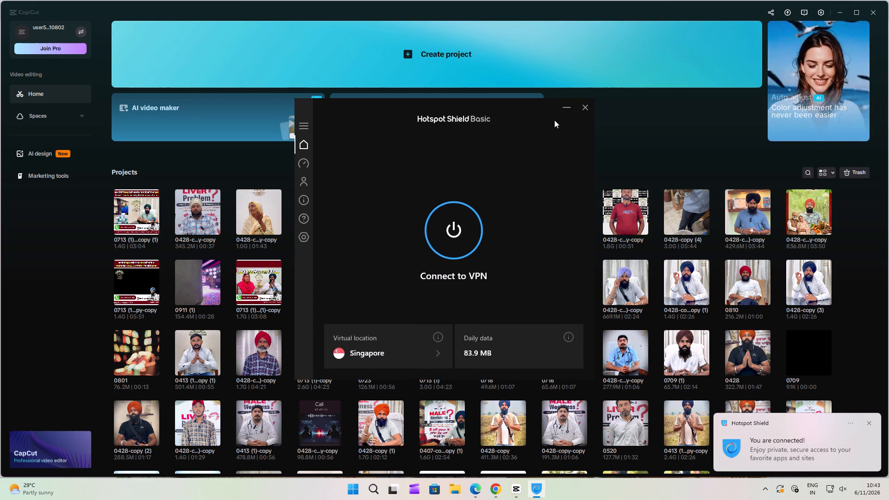
Minimise the Hotspot Shield window and maximise the CapCut window behind it.
click(561, 109)
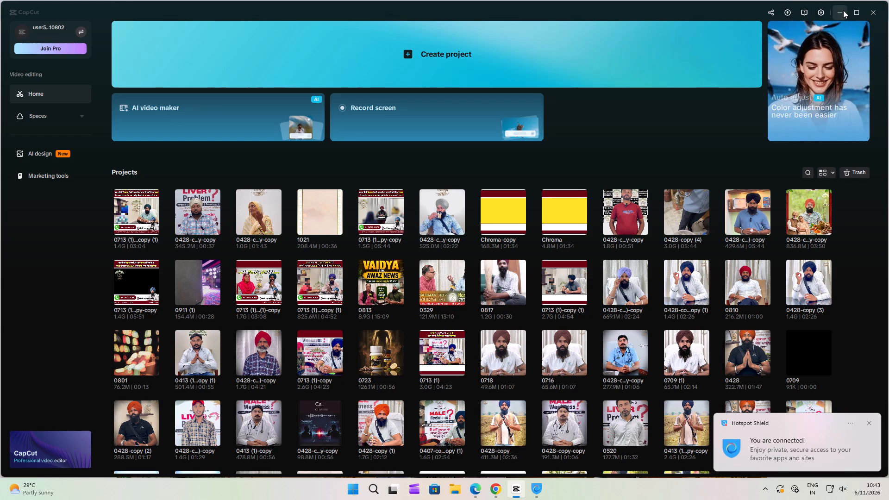
click(860, 13)
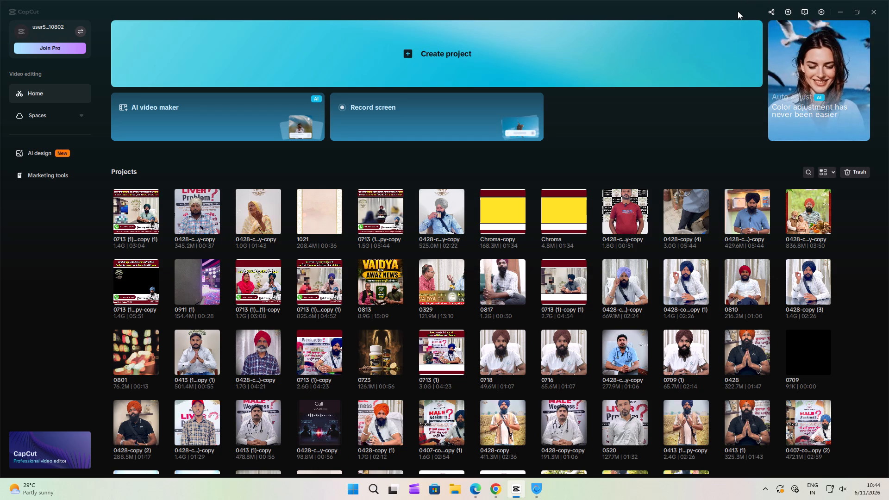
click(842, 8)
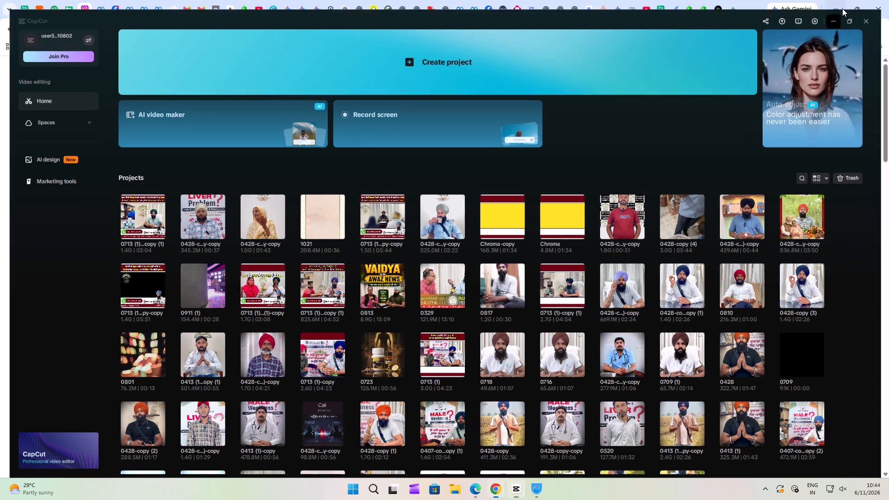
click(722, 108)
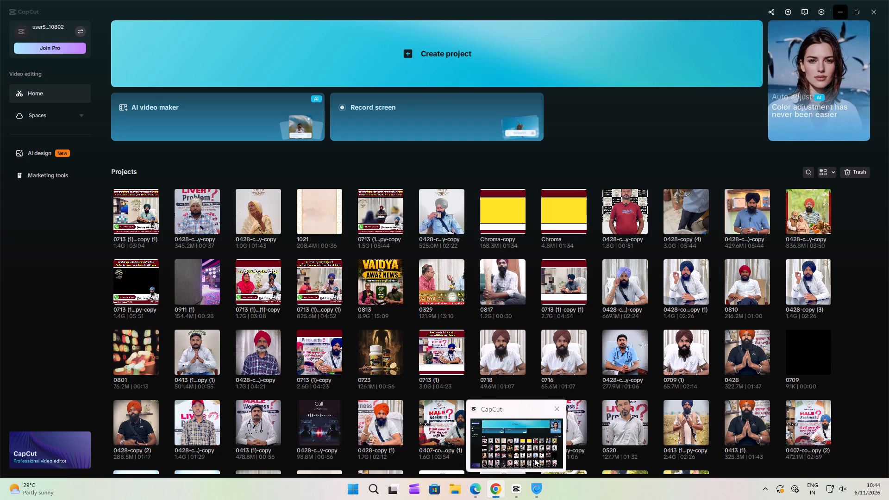
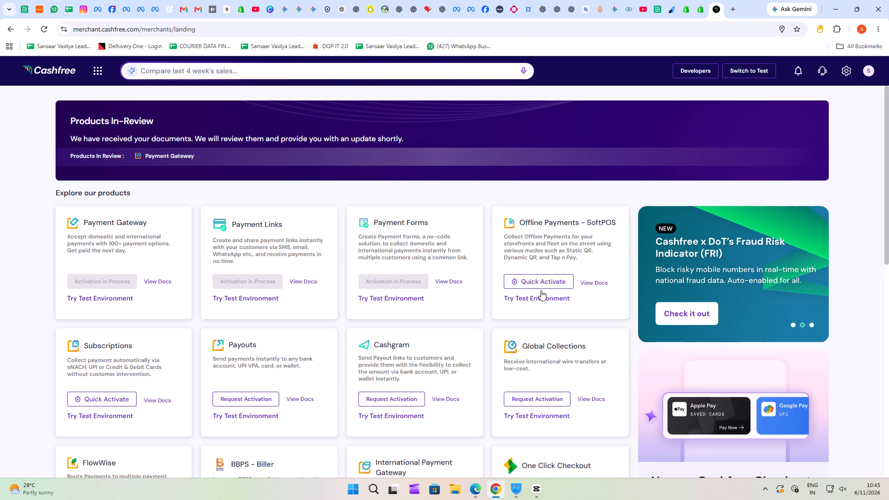
Review the Cashfree merchant landing page in Chrome, examining the product cards and the Payment Gateway entry under Products In-Review.
scroll(529, 270, down, 2)
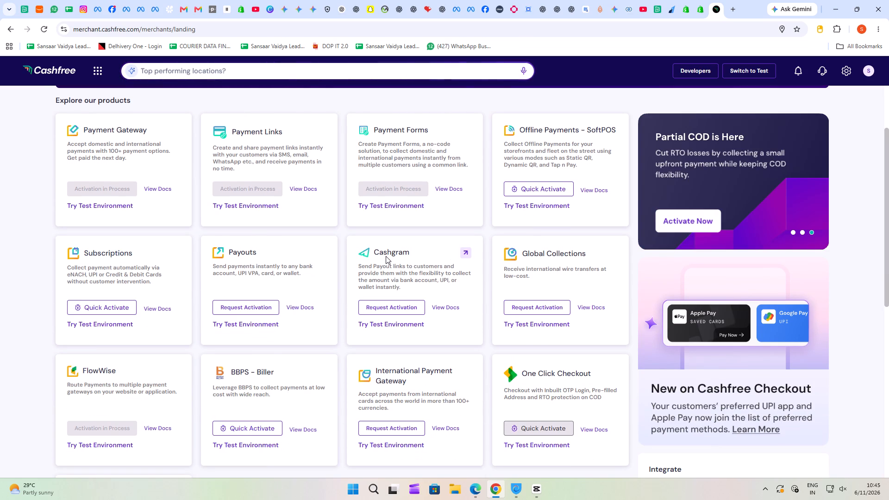
scroll(383, 255, down, 2)
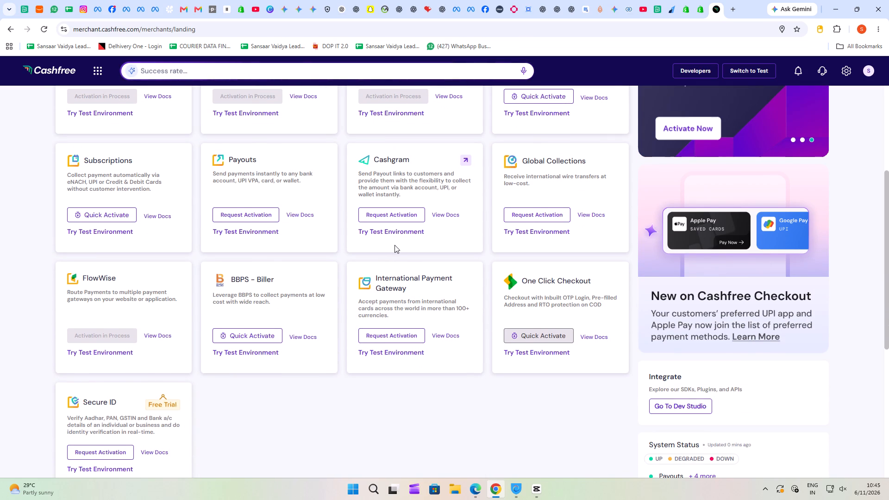
scroll(425, 237, up, 7)
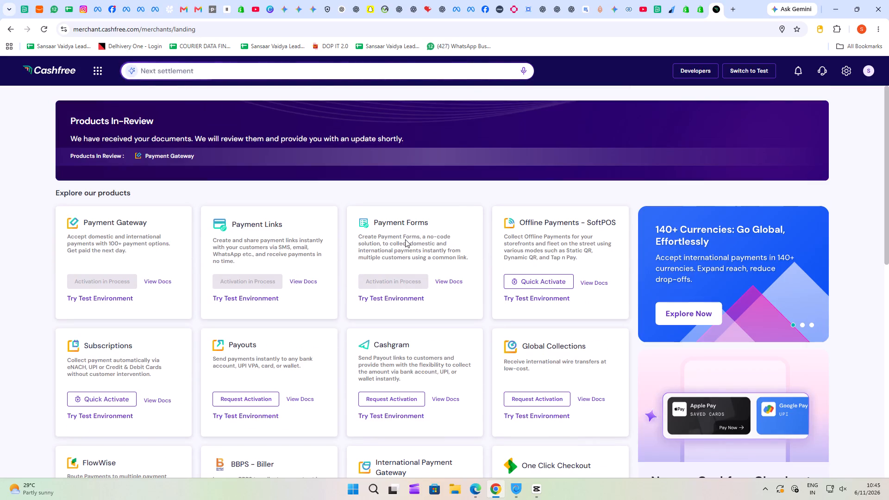
scroll(413, 237, up, 6)
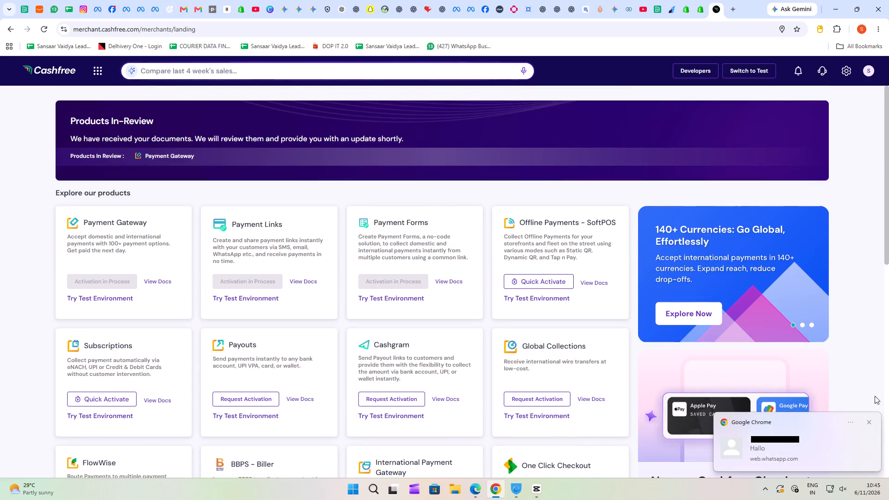
click(869, 423)
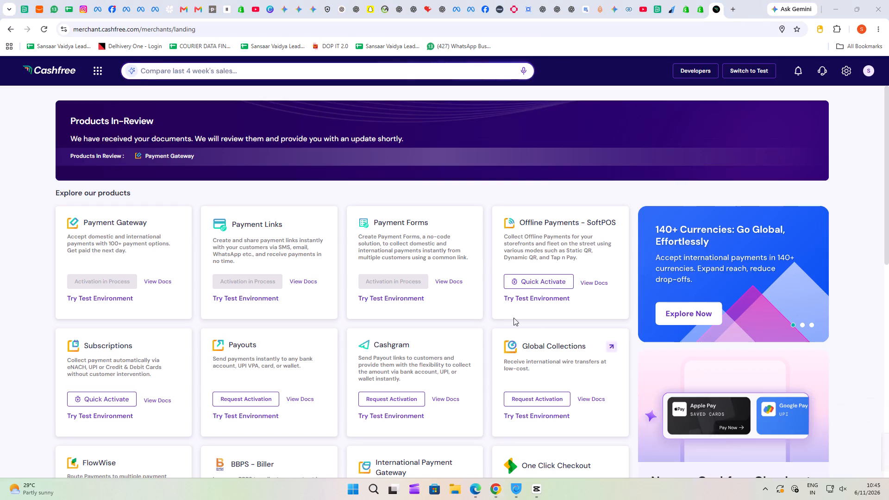
click(158, 154)
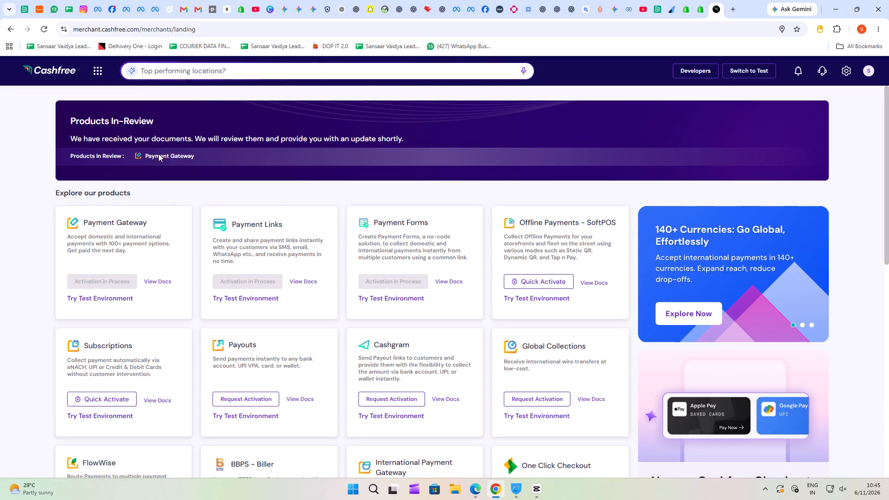
drag(138, 154, 200, 154)
drag(201, 157, 174, 159)
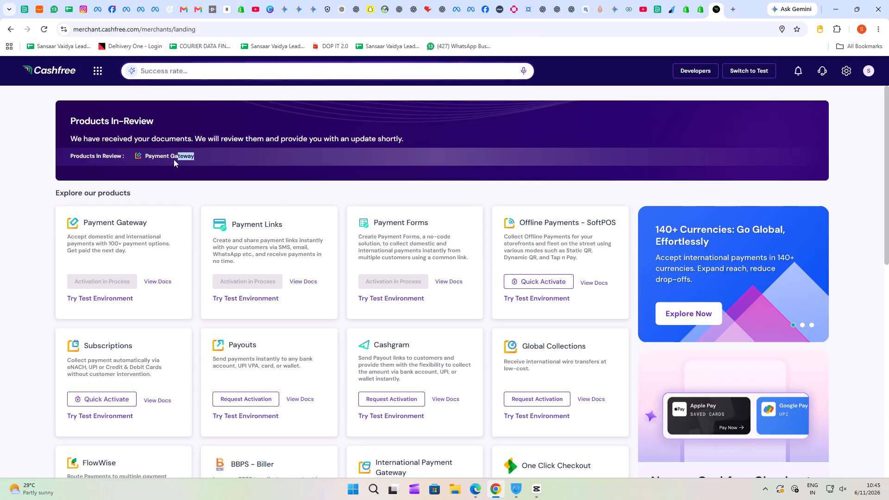
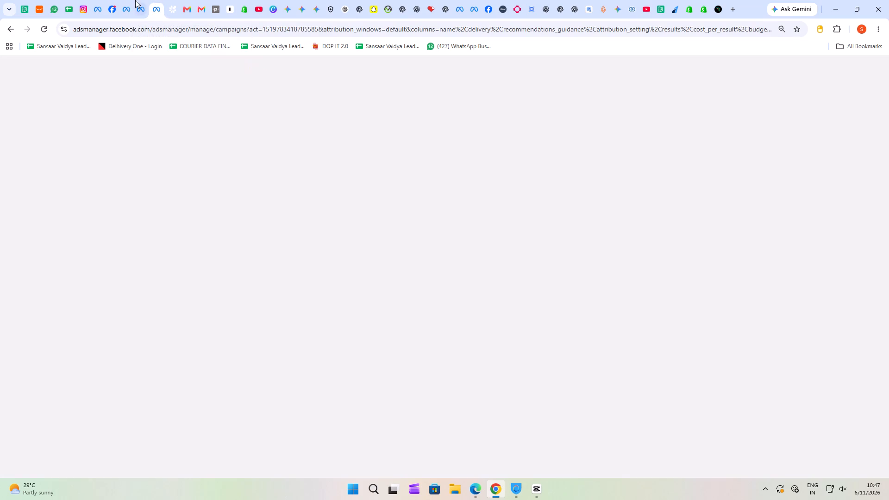
Switch from the Ads Manager campaigns page to the open Meta Business Suite published posts page.
click(106, 0)
click(99, 0)
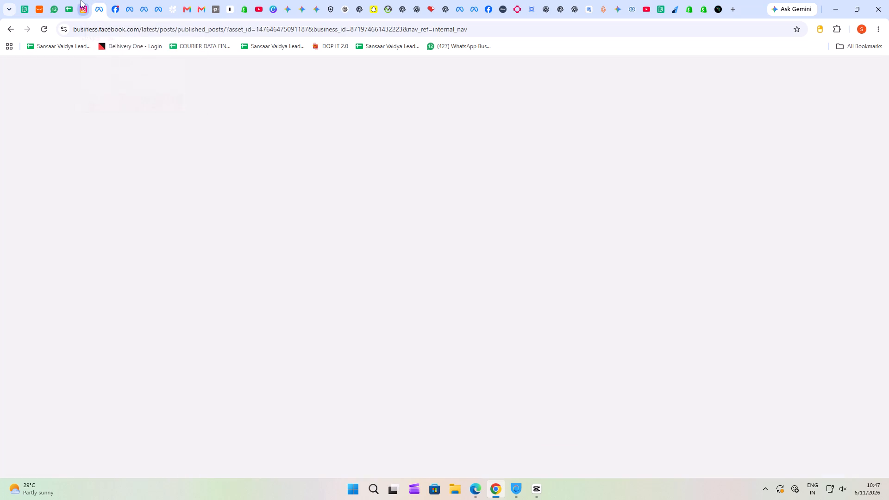
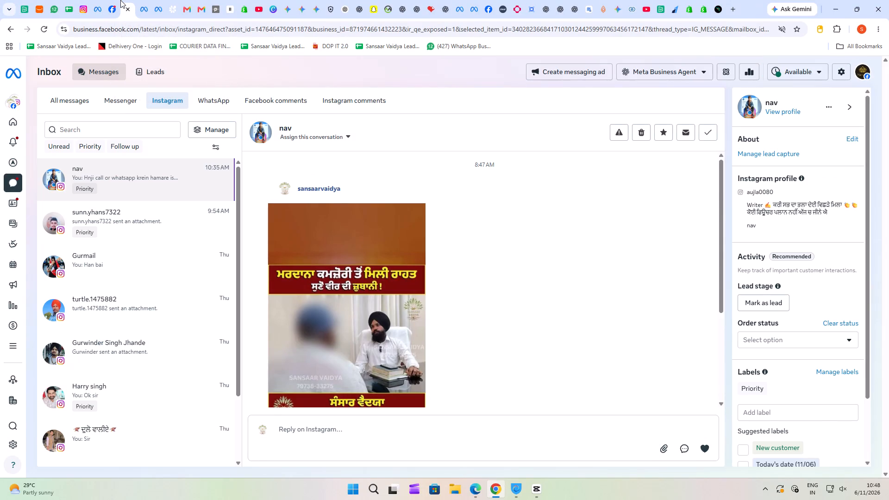
Switch from the Meta inbox to the open Sansaar Vaidya Facebook page.
click(114, 2)
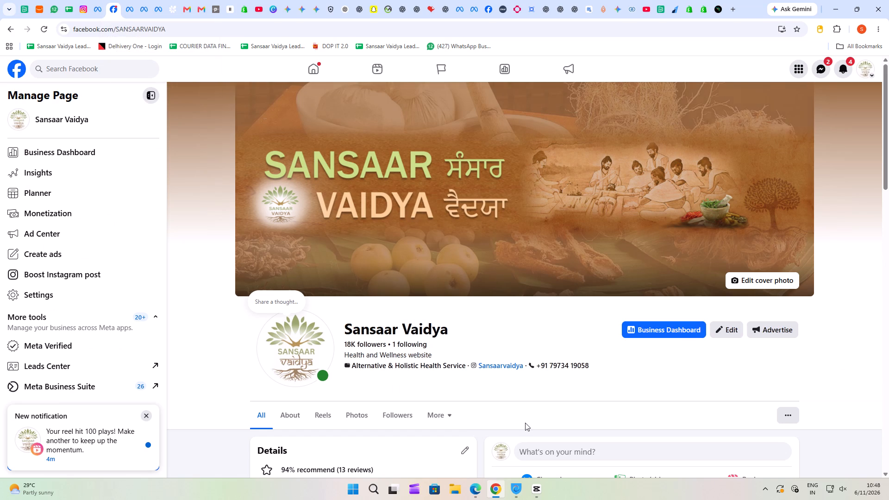
Switch to the CapCut project and delete the second and third clips on both headline text tracks.
click(532, 494)
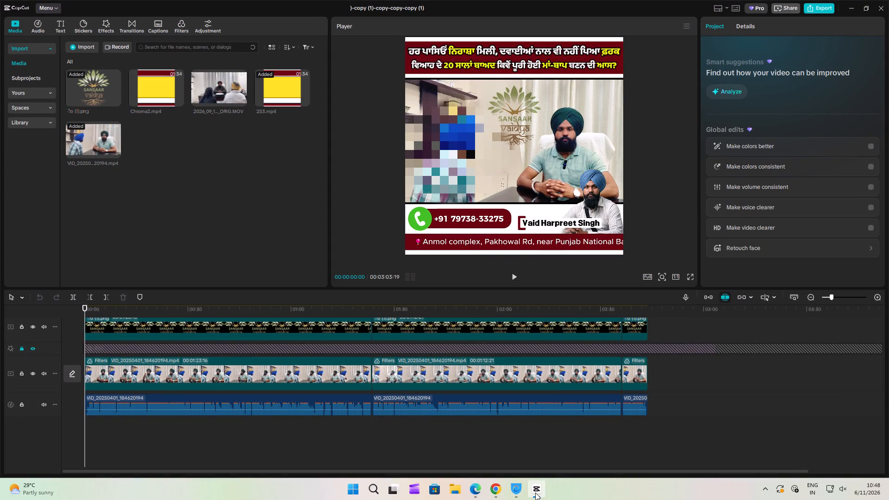
scroll(288, 351, up, 13)
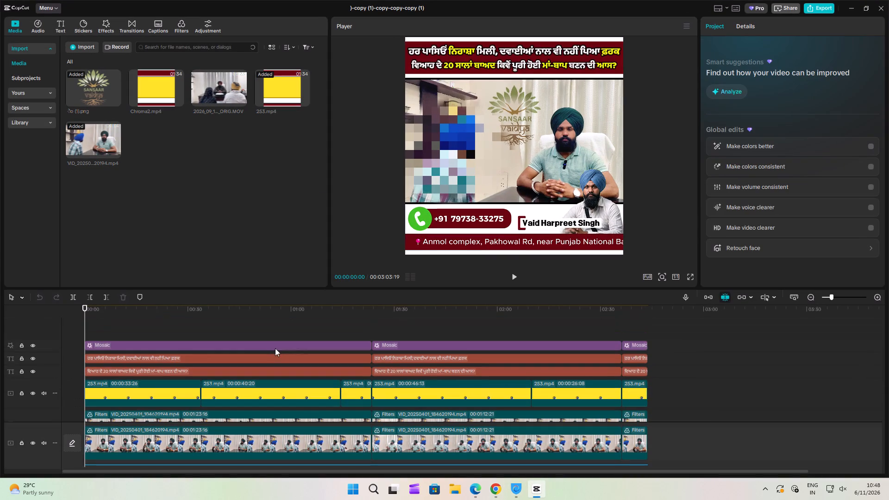
click(140, 356)
drag(704, 354, 607, 356)
drag(607, 356, 557, 371)
key(Delete)
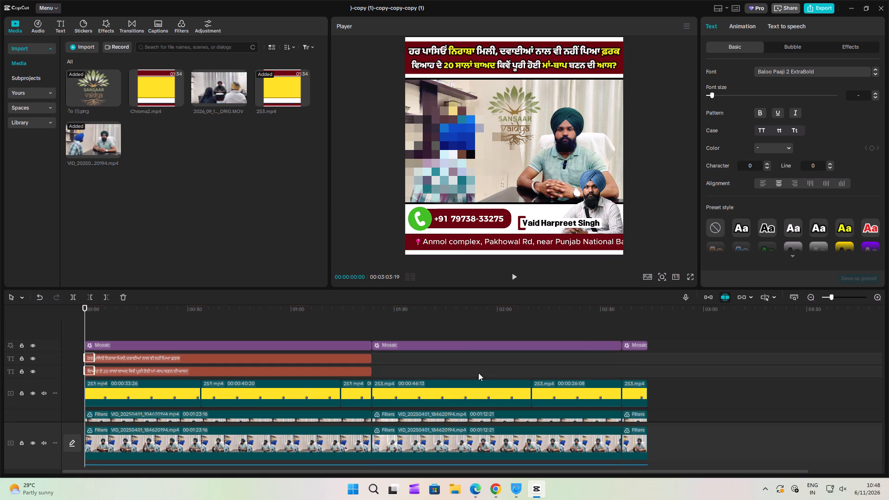
Extend the two remaining headline text clips together to the end of the main video.
drag(386, 357, 329, 380)
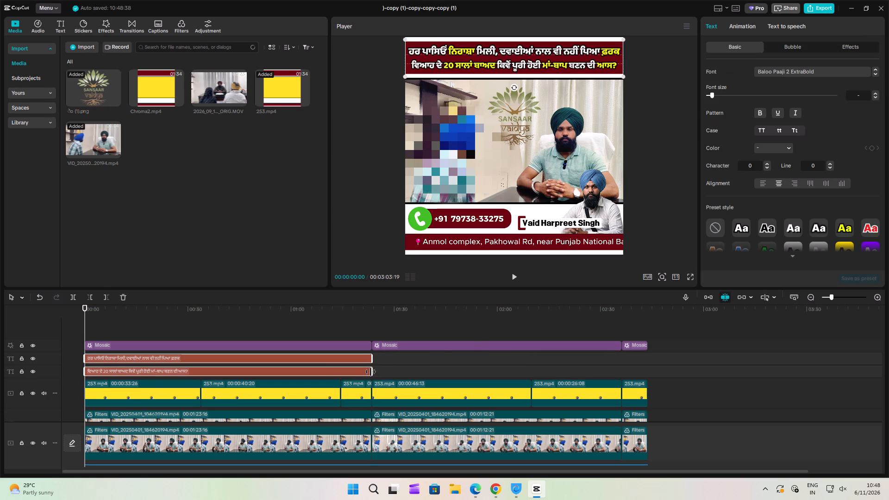
drag(372, 372, 647, 359)
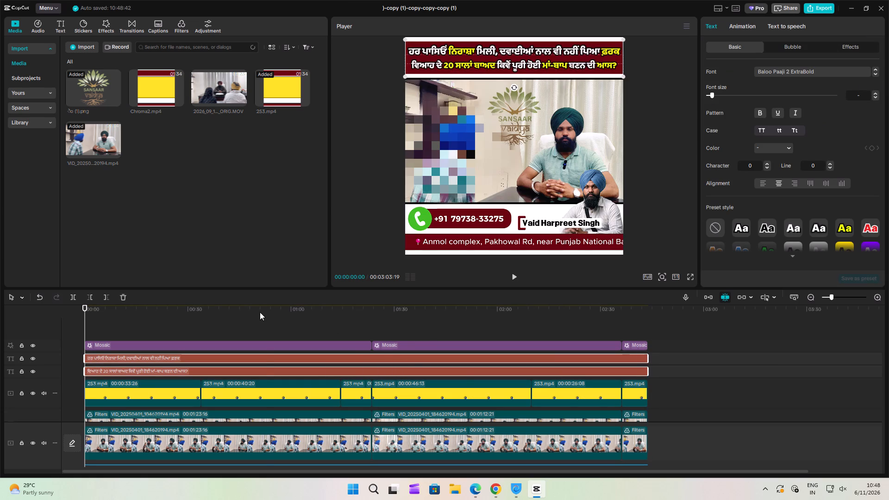
Scrub through the opening of the timeline and briefly play the video from about the 10-second mark.
click(266, 306)
drag(266, 308, 144, 315)
drag(146, 315, 78, 343)
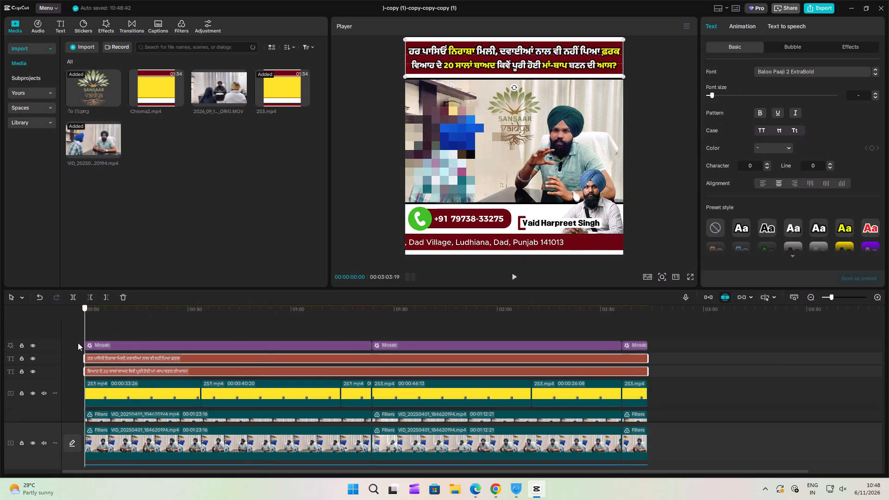
drag(78, 343, 126, 326)
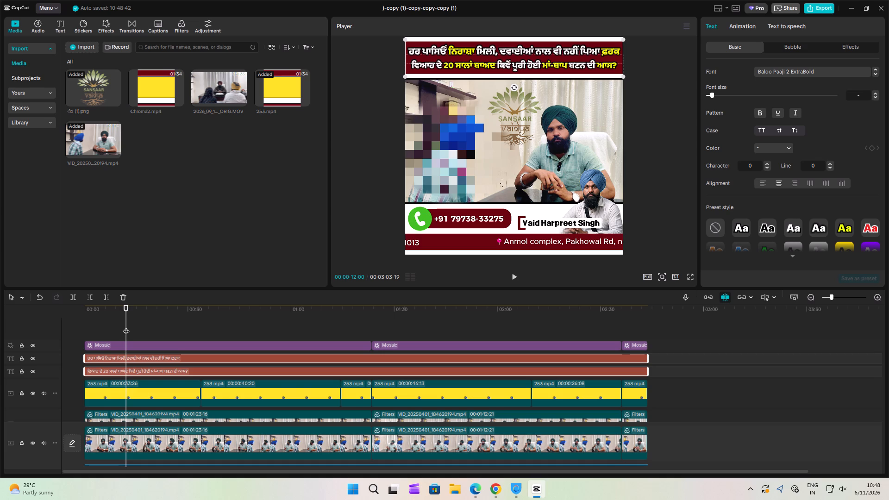
click(134, 317)
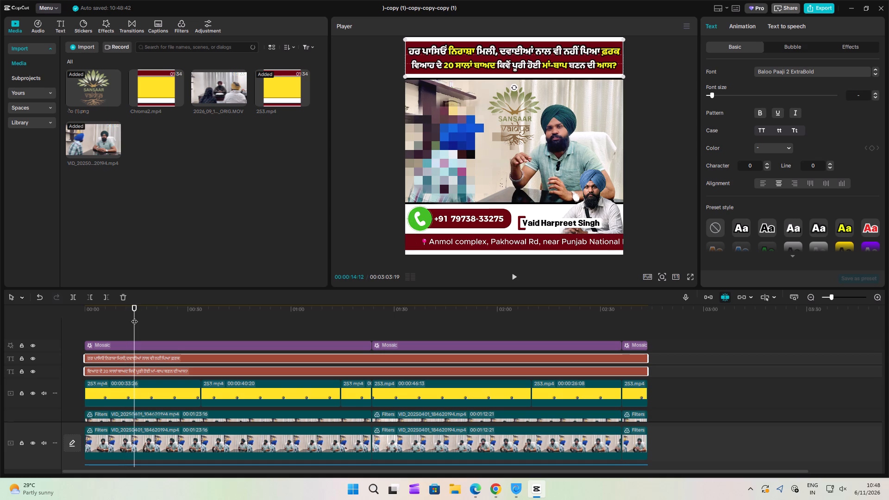
drag(134, 317, 119, 320)
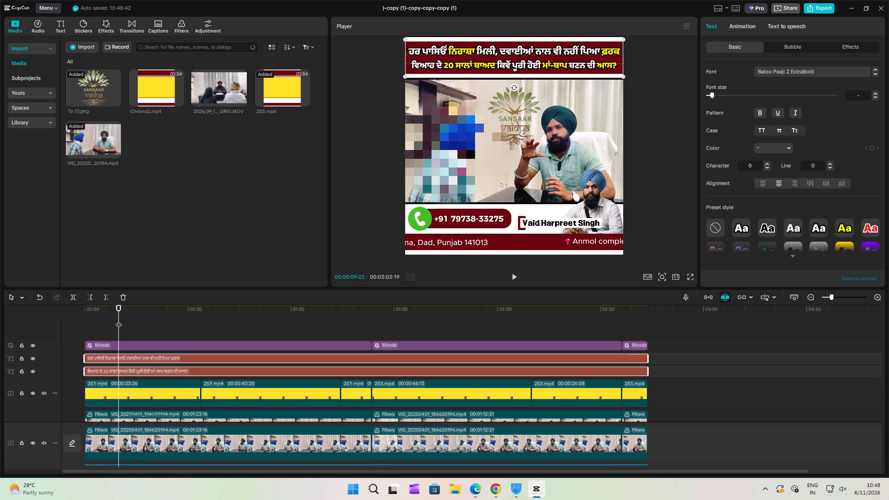
scroll(97, 356, down, 3)
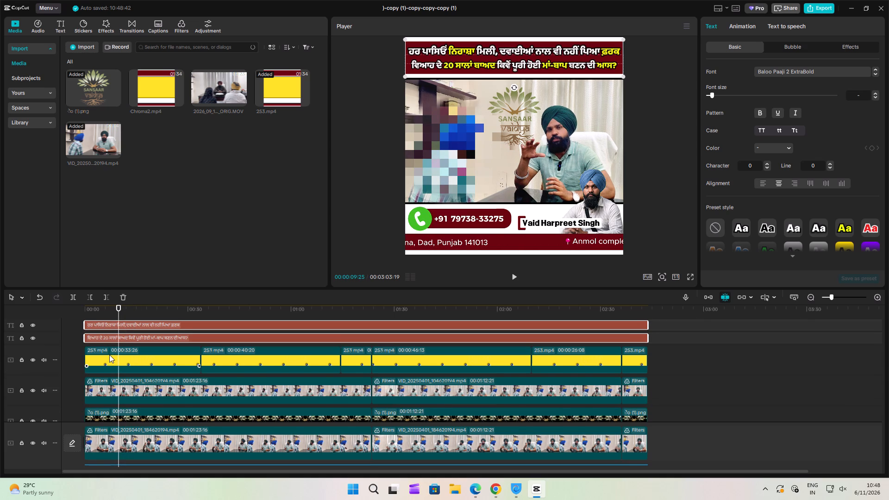
scroll(109, 355, down, 2)
scroll(103, 356, up, 4)
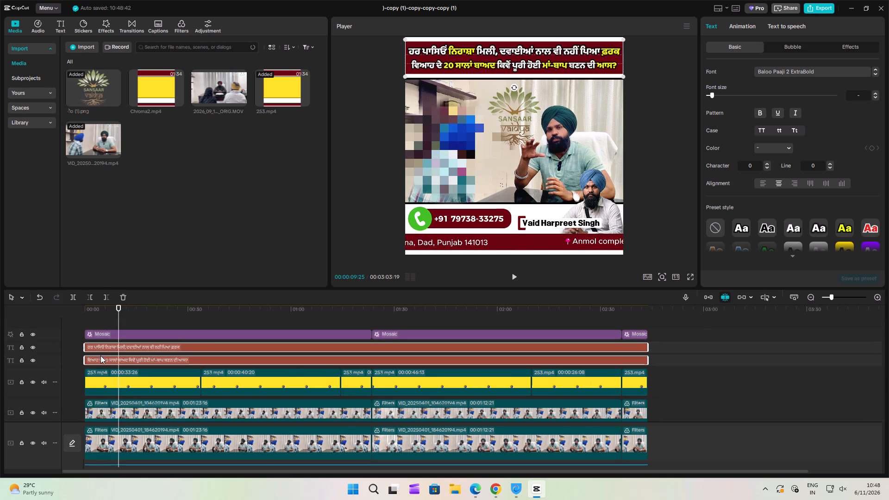
scroll(100, 356, up, 5)
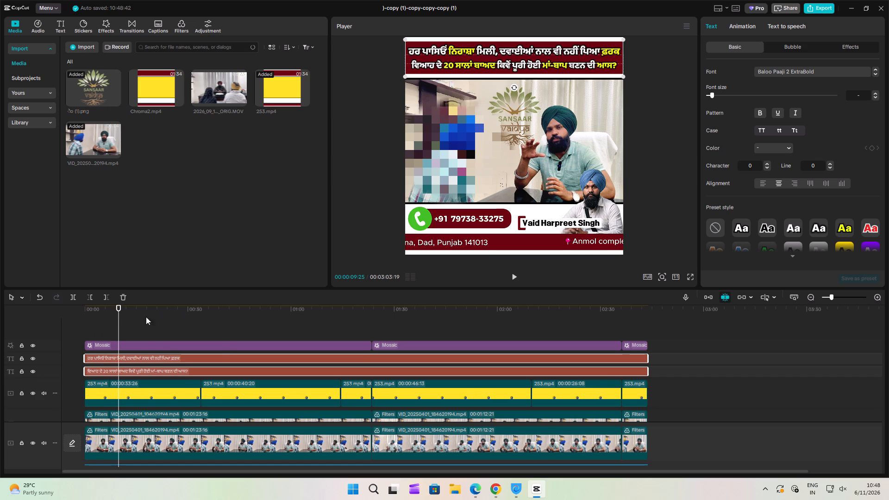
key(space)
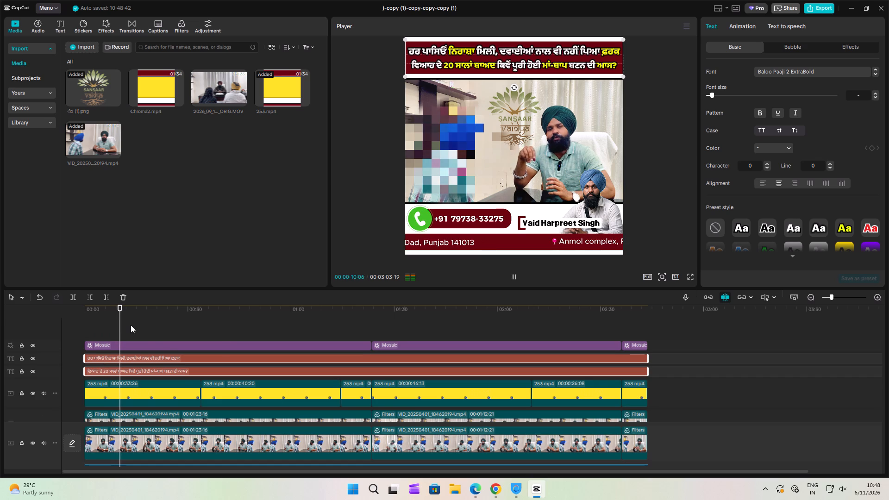
key(space)
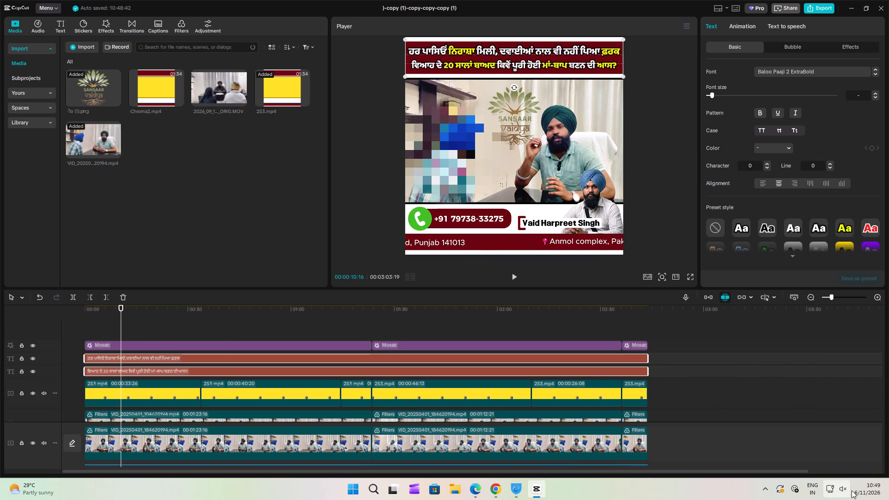
Unmute the computer's system sound and return to the editing timeline.
click(840, 492)
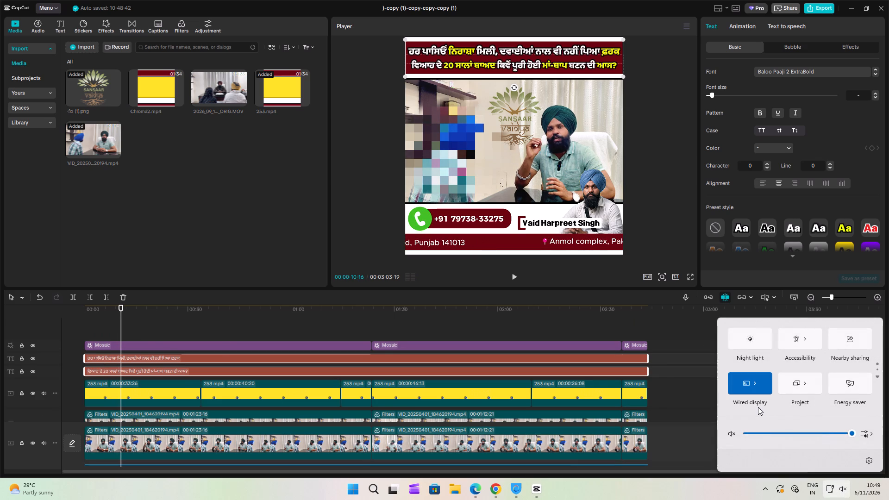
click(735, 431)
click(219, 327)
Play the opening part of the video with sound, replaying it from the start to review the speech.
key(space)
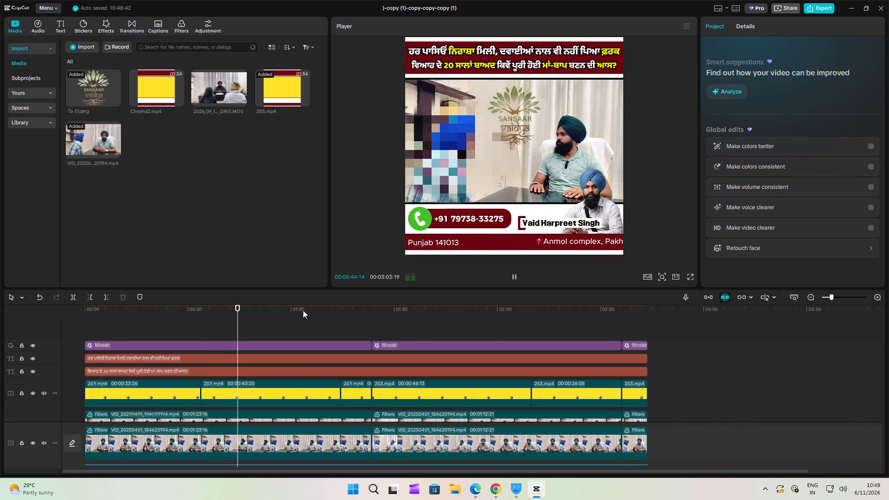
key(space)
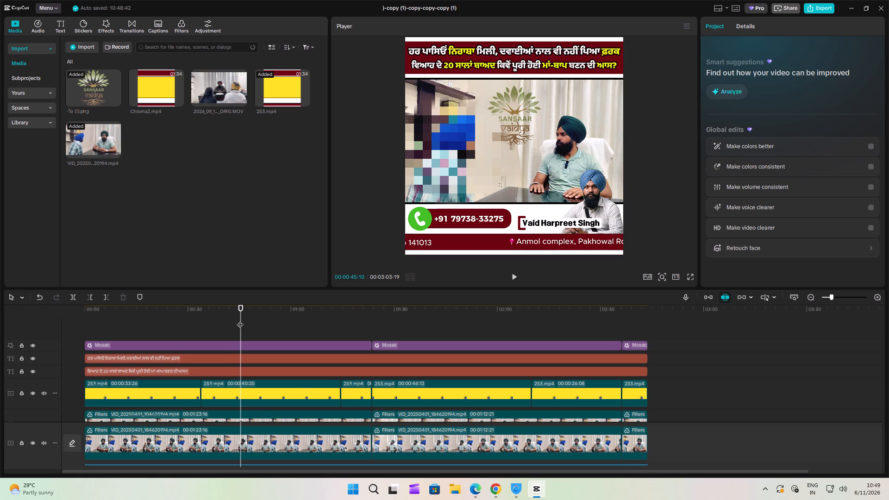
drag(240, 320, 112, 332)
scroll(200, 330, up, 5)
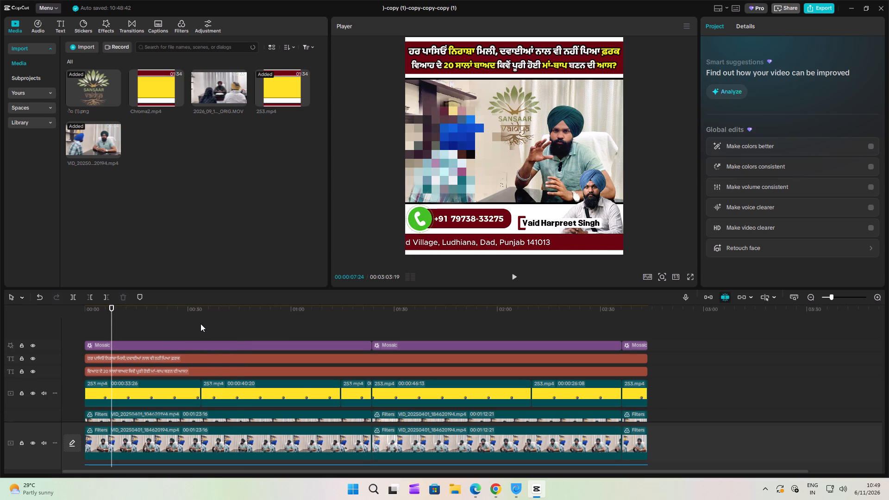
key(space)
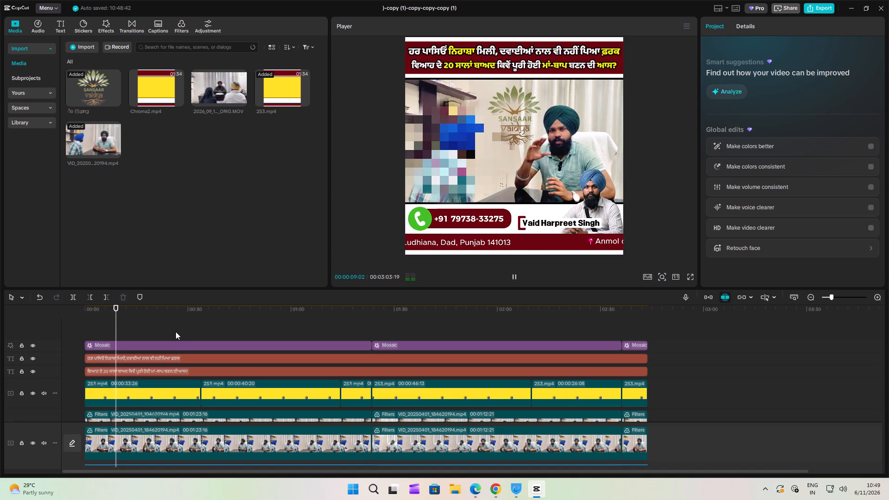
drag(122, 325, 72, 323)
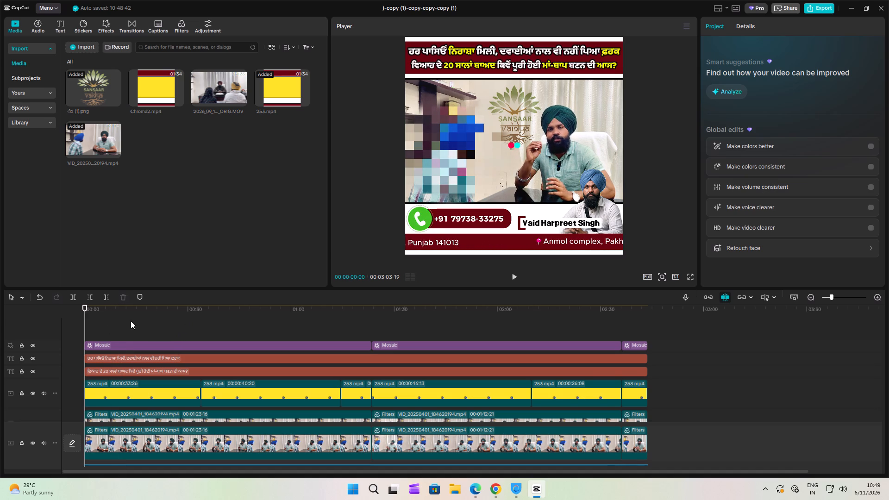
key(space)
drag(121, 319, 66, 316)
key(space)
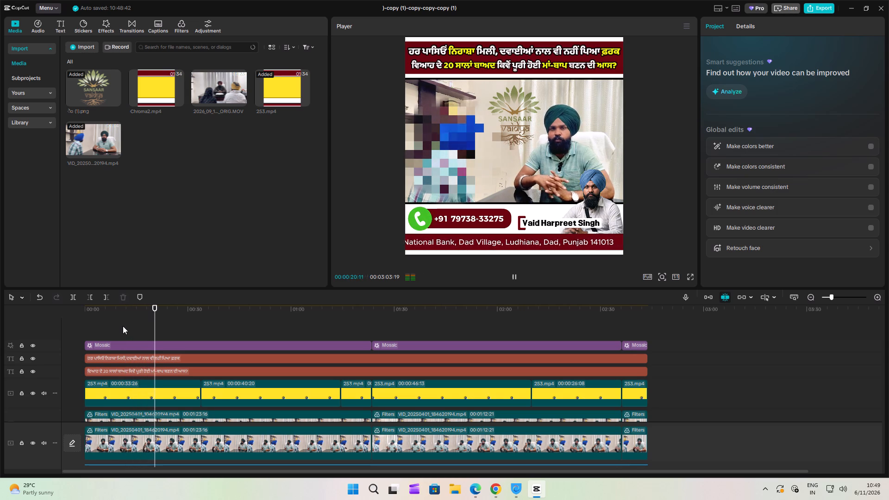
key(space)
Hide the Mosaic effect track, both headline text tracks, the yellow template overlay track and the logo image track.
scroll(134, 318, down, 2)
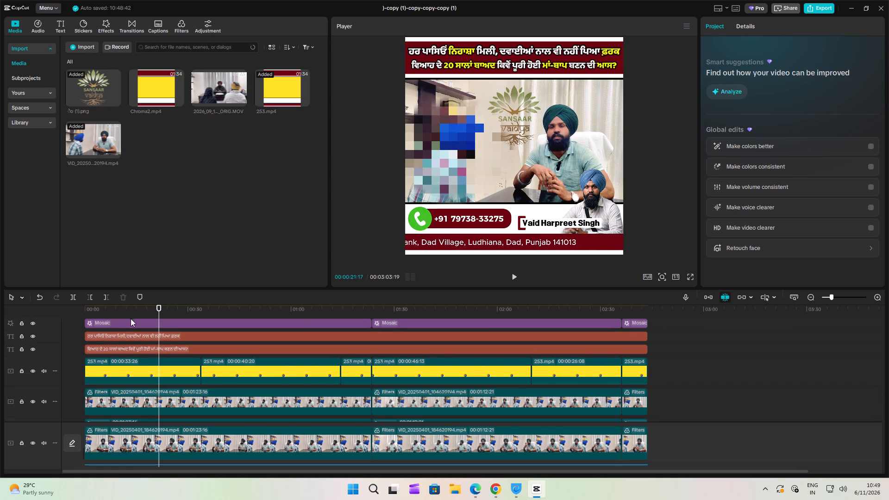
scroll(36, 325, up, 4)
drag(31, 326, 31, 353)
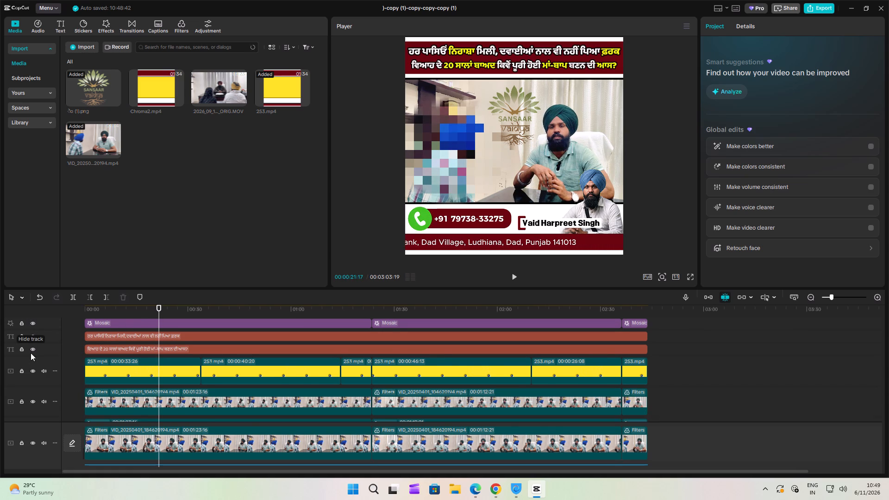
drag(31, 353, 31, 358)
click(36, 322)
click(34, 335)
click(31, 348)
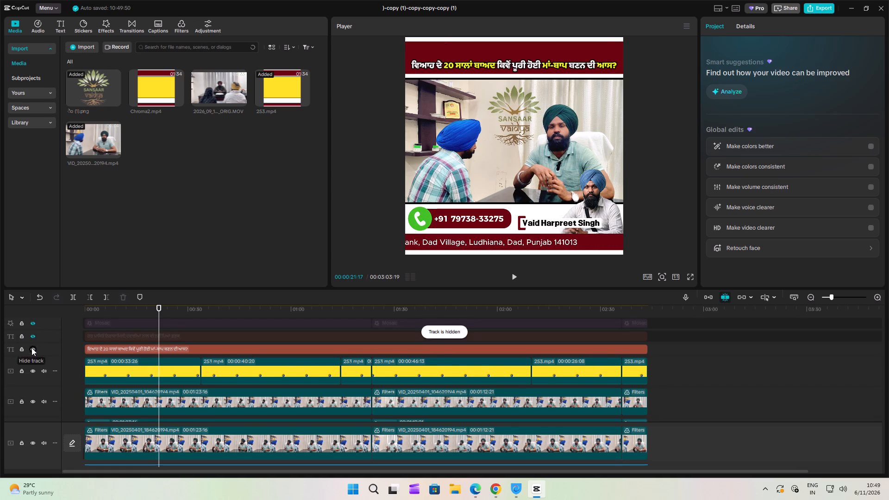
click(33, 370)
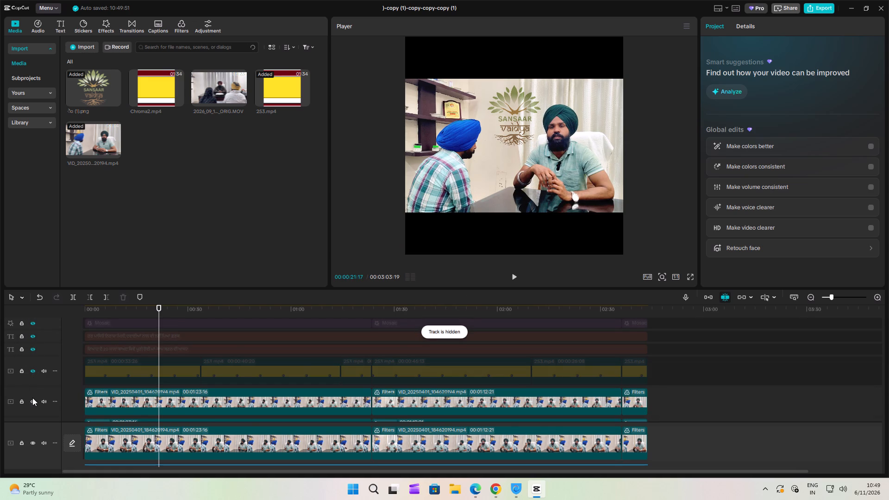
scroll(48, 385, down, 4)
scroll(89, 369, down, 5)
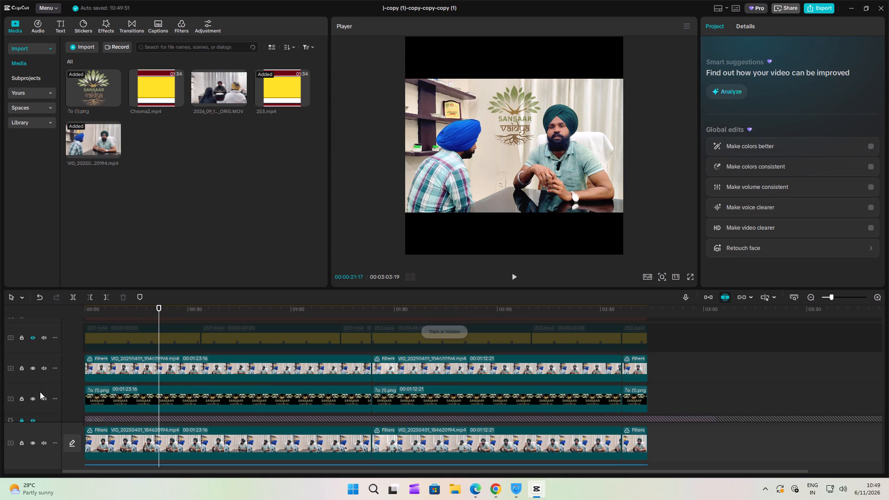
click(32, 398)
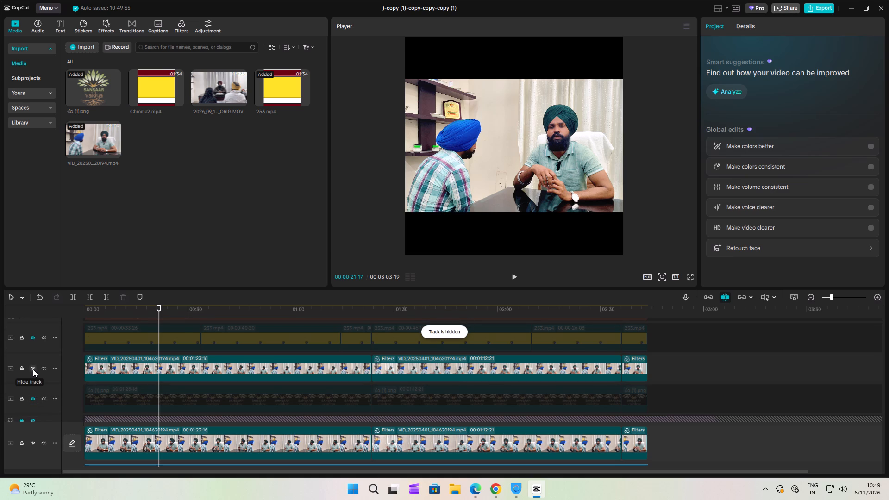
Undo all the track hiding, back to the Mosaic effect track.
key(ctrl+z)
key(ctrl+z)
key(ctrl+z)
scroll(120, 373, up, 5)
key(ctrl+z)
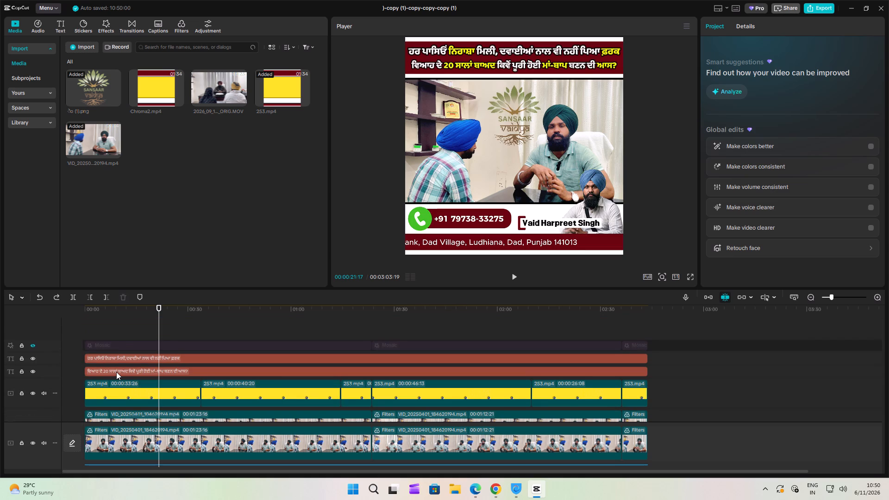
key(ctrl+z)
Start an export to check which Pro features the project uses, and return to editing.
click(823, 6)
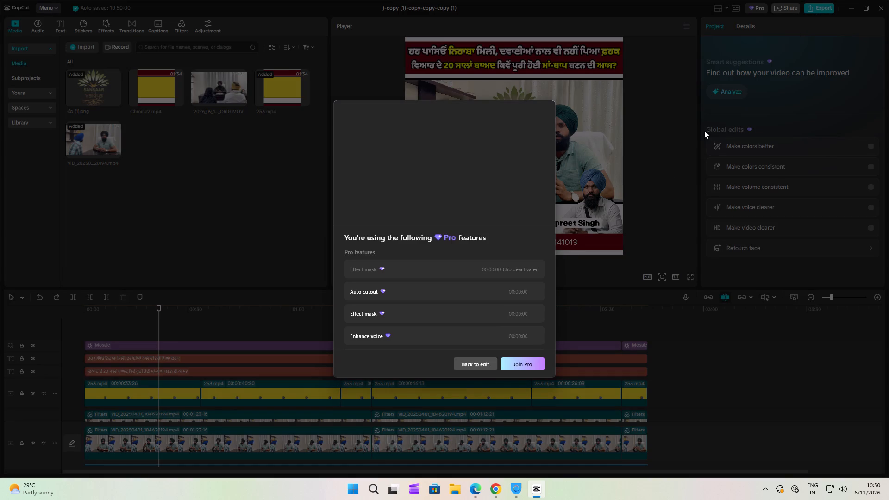
click(477, 364)
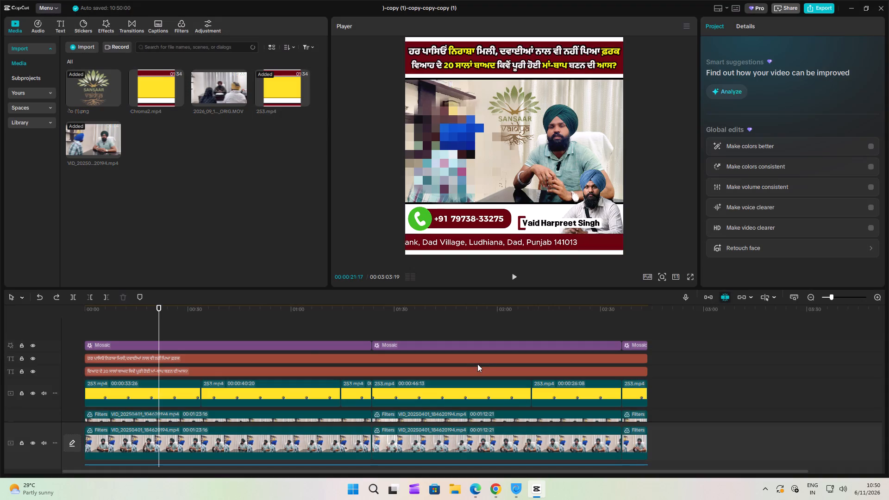
Hide every visual track: main video, logo image, upper video copy, yellow template overlay, both headline texts and the Mosaic effect.
scroll(294, 368, down, 12)
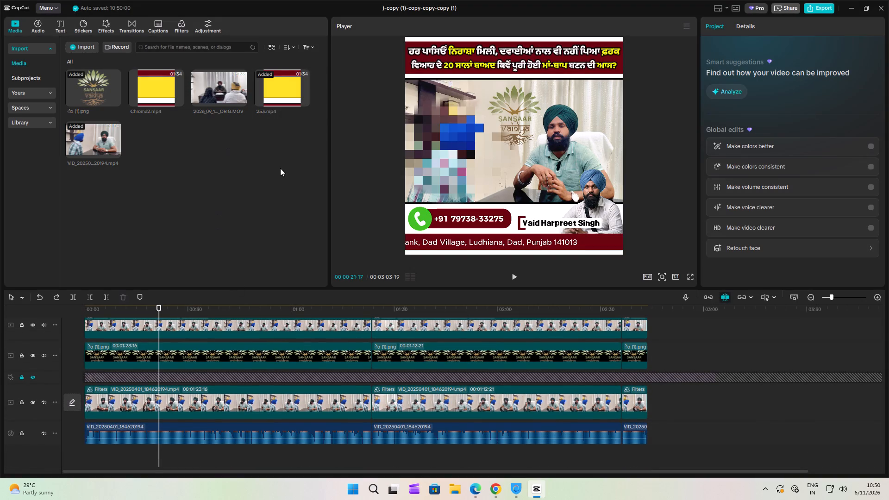
click(32, 400)
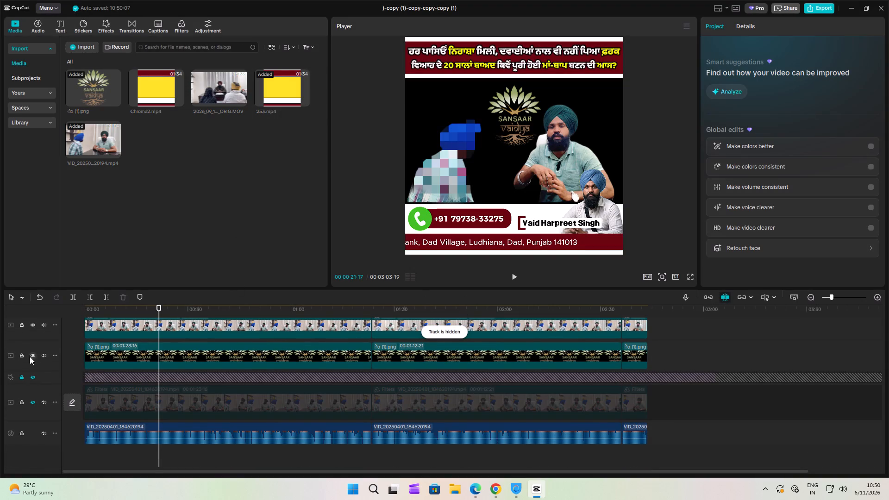
click(34, 352)
click(33, 325)
scroll(31, 325, up, 1)
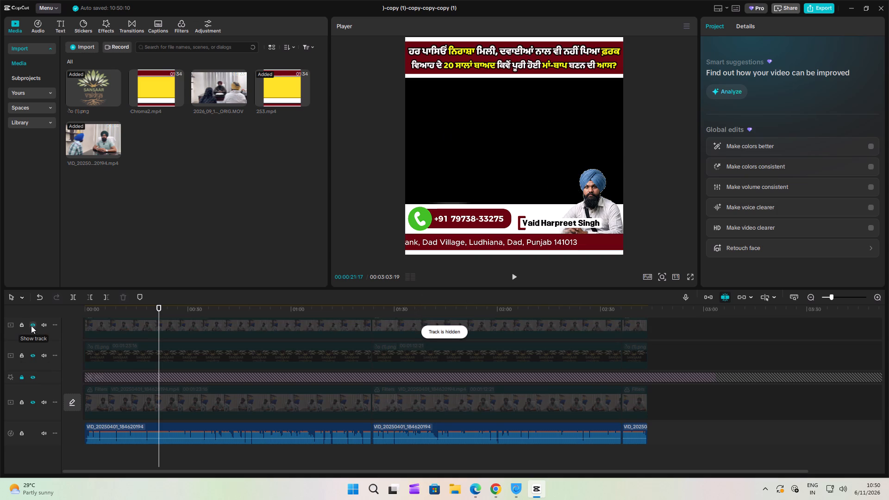
scroll(32, 319, up, 4)
scroll(143, 350, up, 3)
scroll(46, 336, up, 5)
click(32, 372)
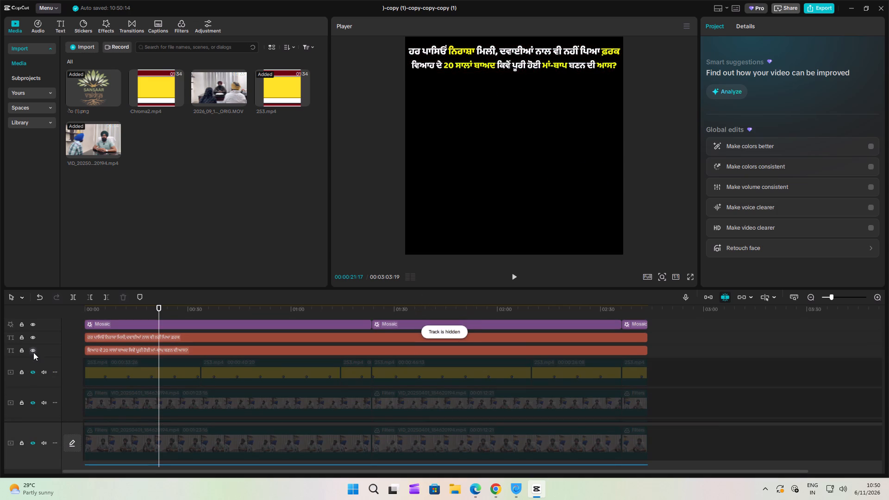
click(33, 352)
click(32, 337)
click(32, 323)
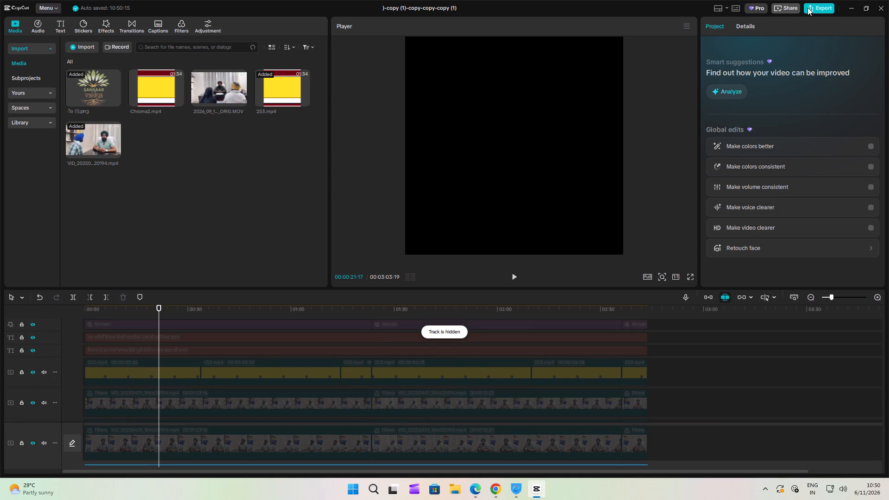
Start the export again to check which Pro features are still active with the tracks hidden, and return to editing.
click(808, 7)
click(475, 362)
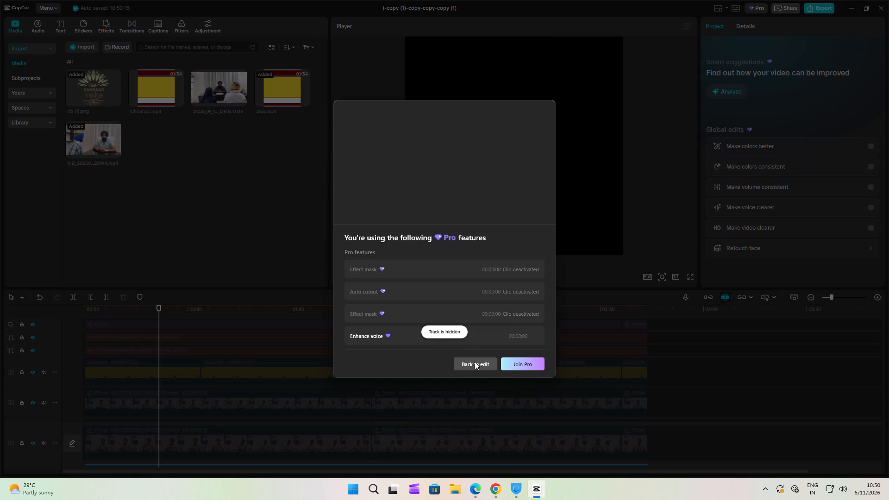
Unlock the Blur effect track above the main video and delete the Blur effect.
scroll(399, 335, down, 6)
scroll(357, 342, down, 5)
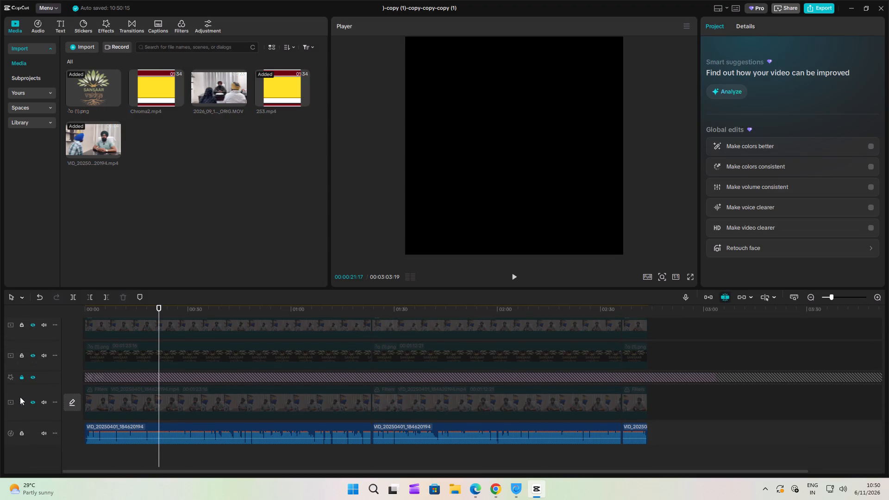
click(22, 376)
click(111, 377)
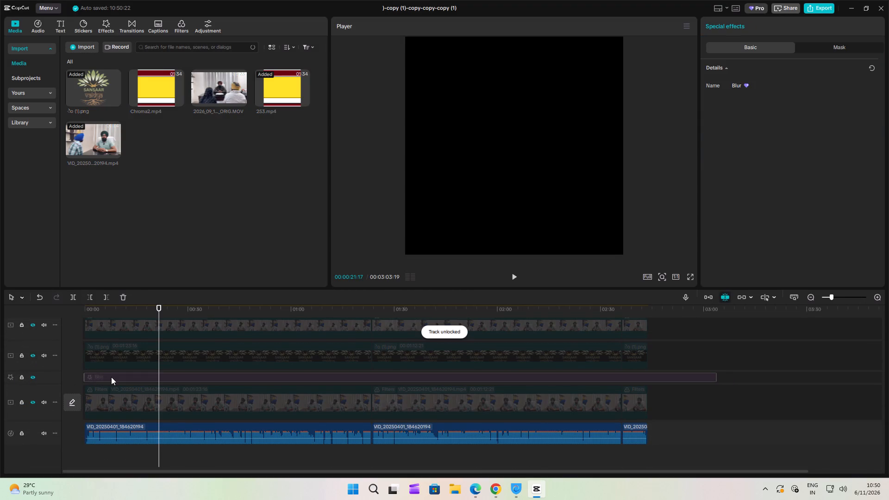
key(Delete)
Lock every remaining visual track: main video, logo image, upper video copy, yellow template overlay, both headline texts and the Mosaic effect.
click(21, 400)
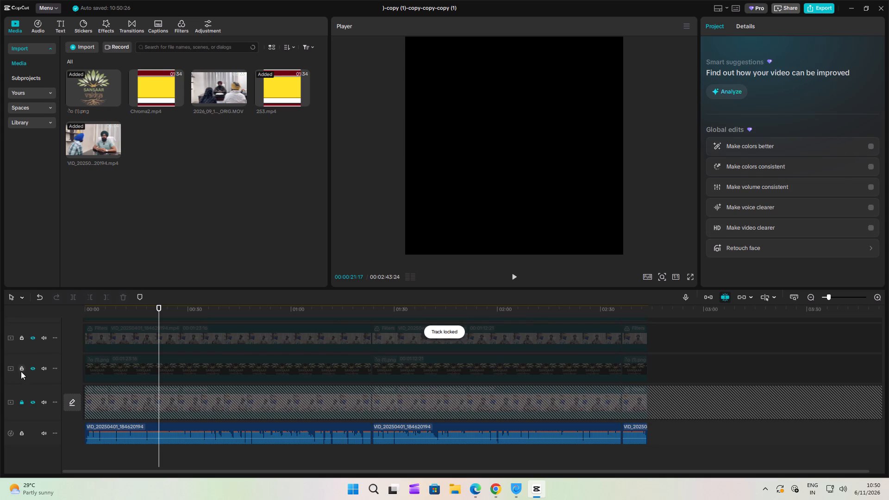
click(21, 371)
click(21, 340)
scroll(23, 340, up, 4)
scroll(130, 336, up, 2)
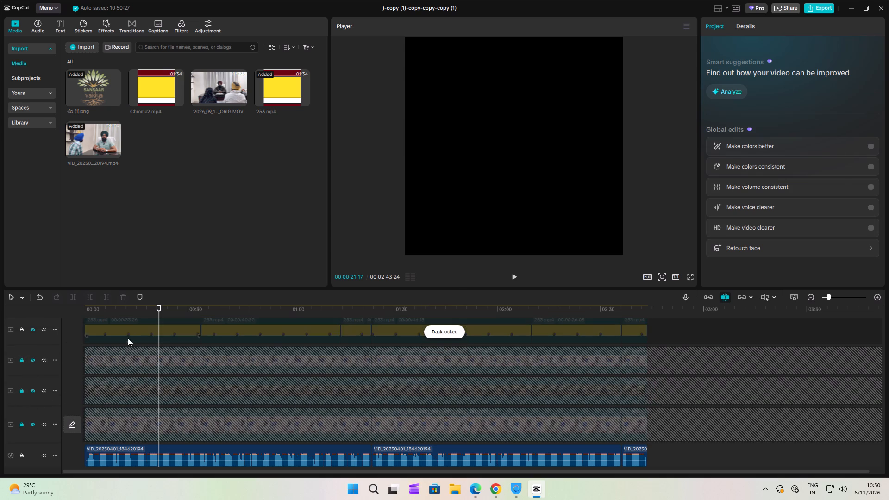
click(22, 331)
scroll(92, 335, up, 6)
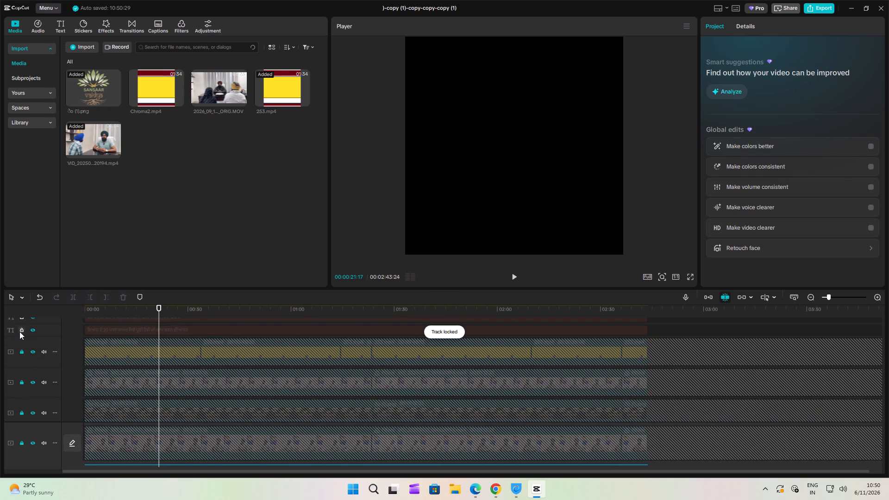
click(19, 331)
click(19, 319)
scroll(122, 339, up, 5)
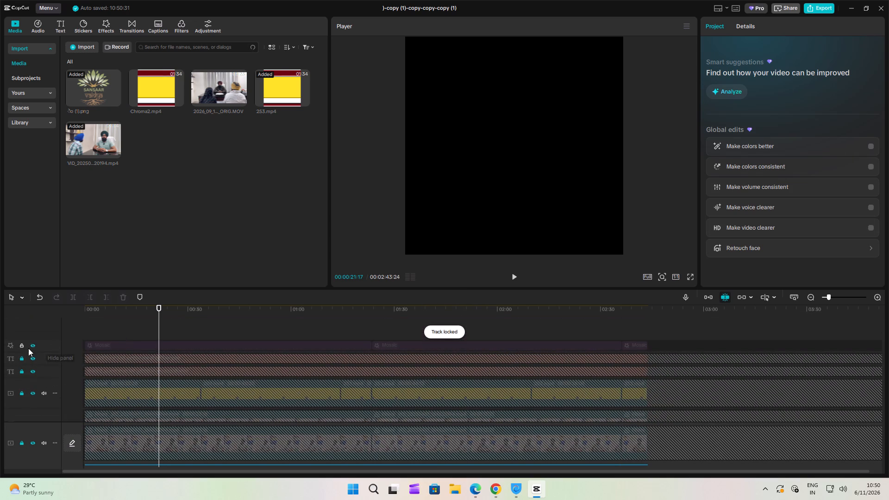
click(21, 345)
Start the export to check which Pro features are listed with the visual tracks locked, and return to editing.
click(817, 10)
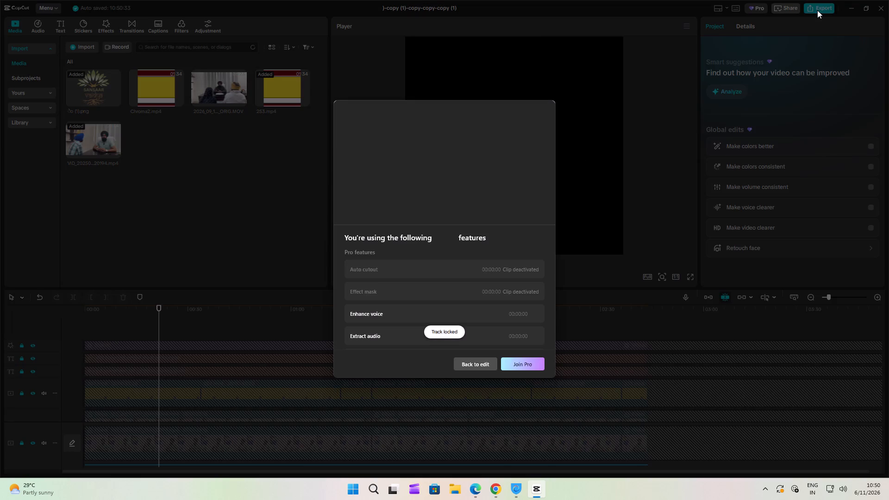
click(473, 366)
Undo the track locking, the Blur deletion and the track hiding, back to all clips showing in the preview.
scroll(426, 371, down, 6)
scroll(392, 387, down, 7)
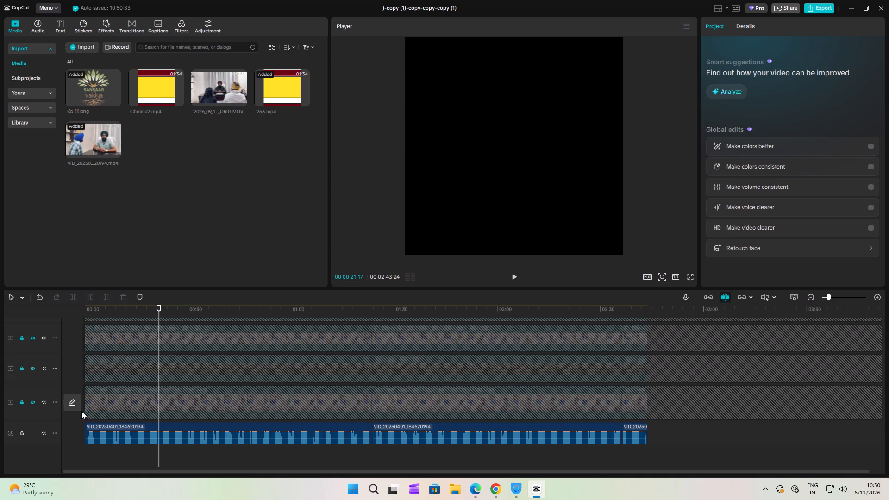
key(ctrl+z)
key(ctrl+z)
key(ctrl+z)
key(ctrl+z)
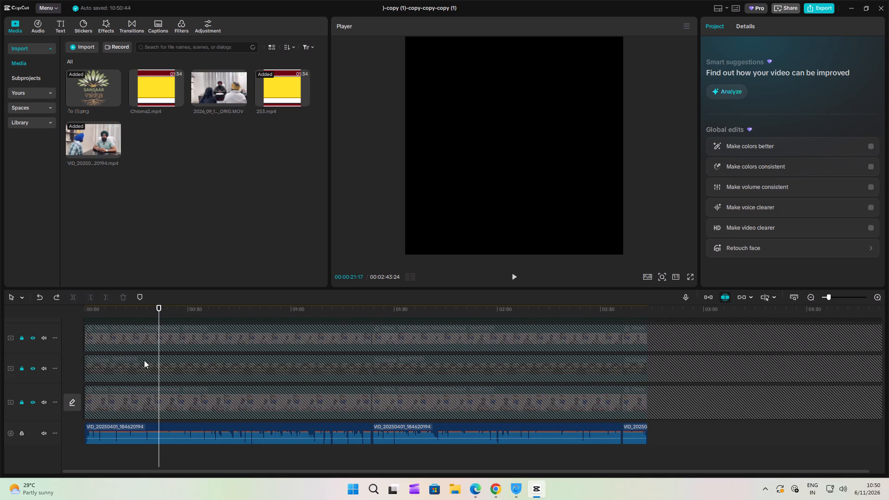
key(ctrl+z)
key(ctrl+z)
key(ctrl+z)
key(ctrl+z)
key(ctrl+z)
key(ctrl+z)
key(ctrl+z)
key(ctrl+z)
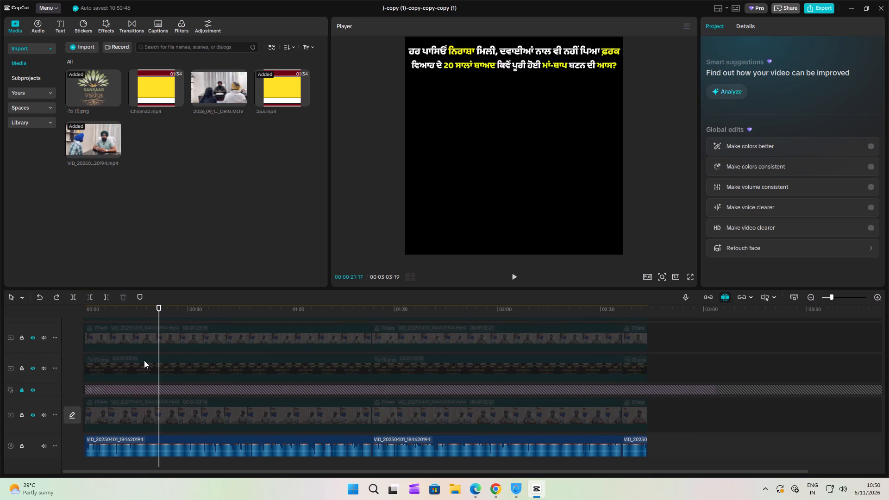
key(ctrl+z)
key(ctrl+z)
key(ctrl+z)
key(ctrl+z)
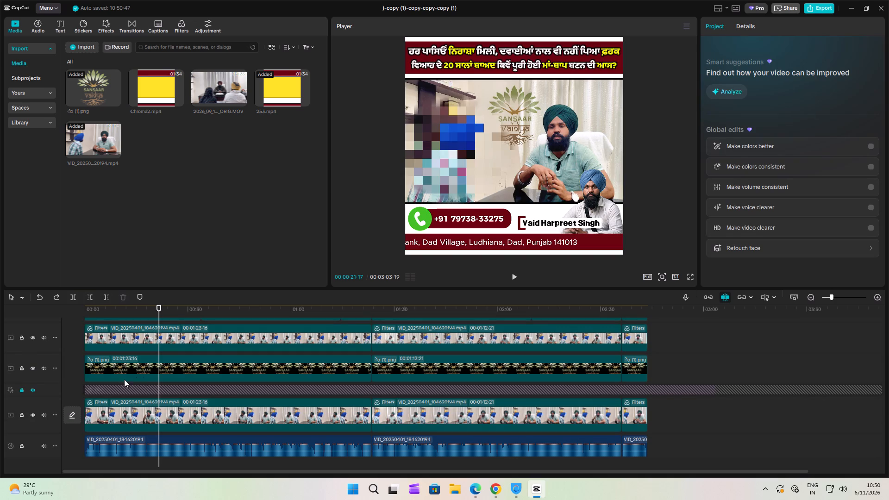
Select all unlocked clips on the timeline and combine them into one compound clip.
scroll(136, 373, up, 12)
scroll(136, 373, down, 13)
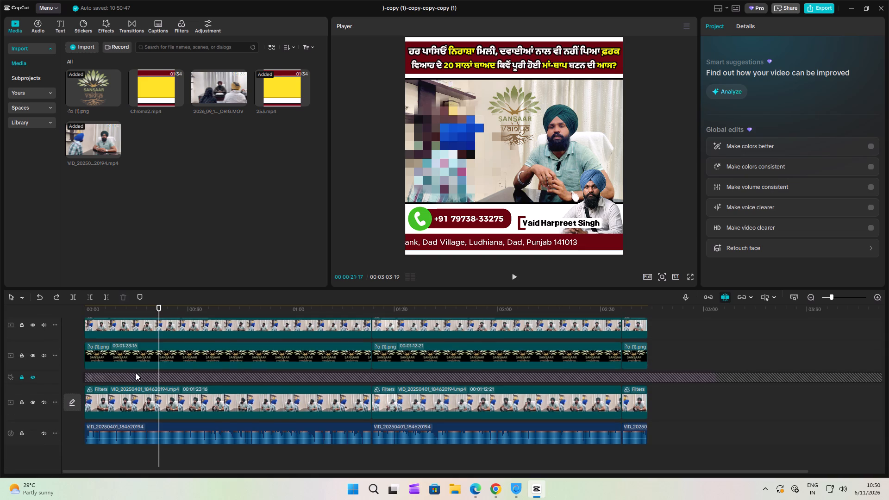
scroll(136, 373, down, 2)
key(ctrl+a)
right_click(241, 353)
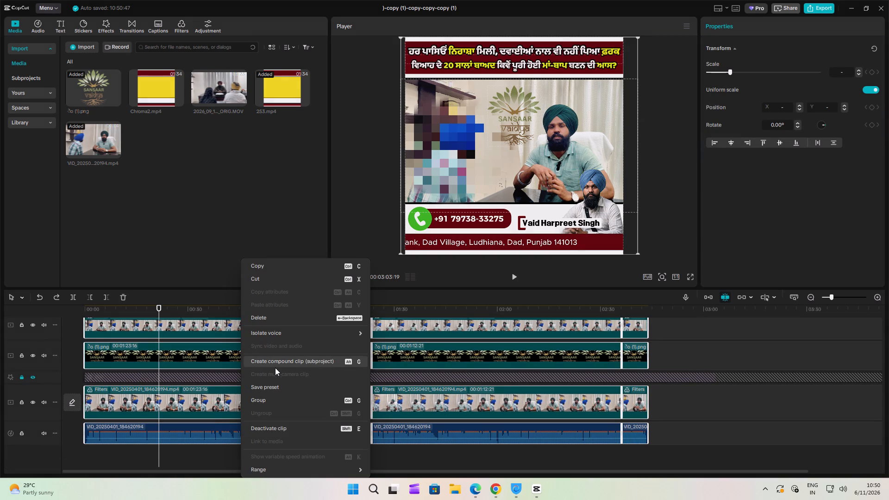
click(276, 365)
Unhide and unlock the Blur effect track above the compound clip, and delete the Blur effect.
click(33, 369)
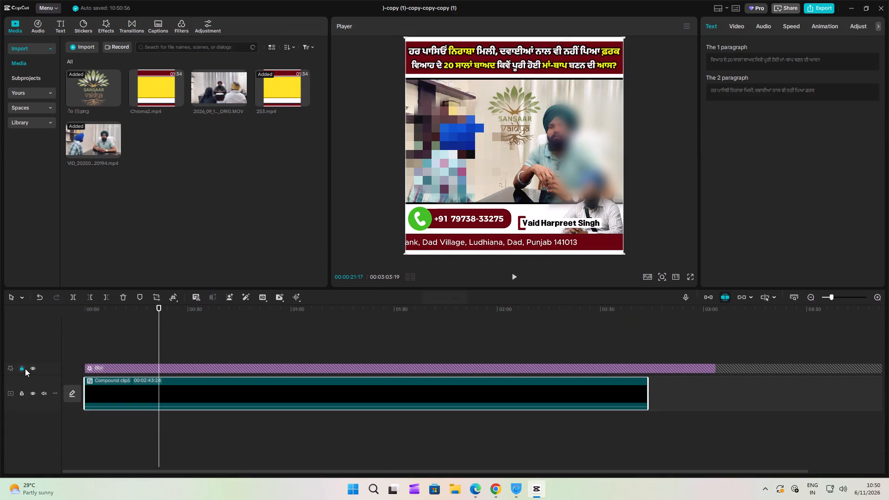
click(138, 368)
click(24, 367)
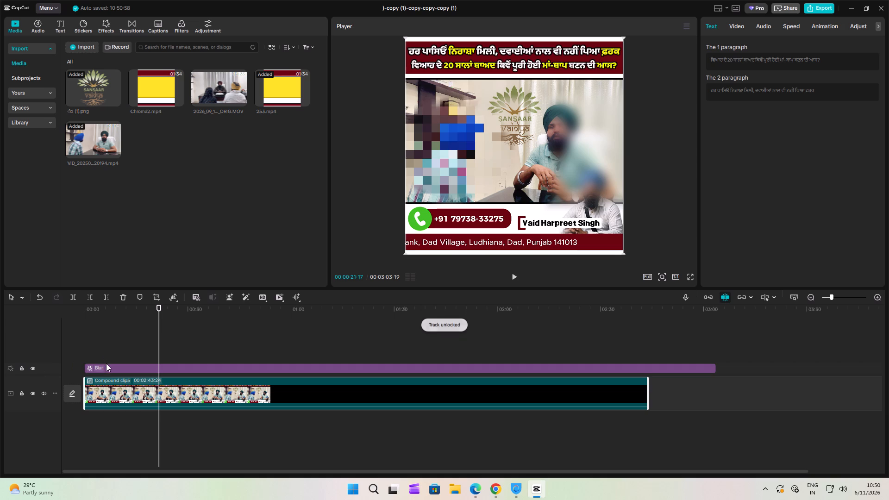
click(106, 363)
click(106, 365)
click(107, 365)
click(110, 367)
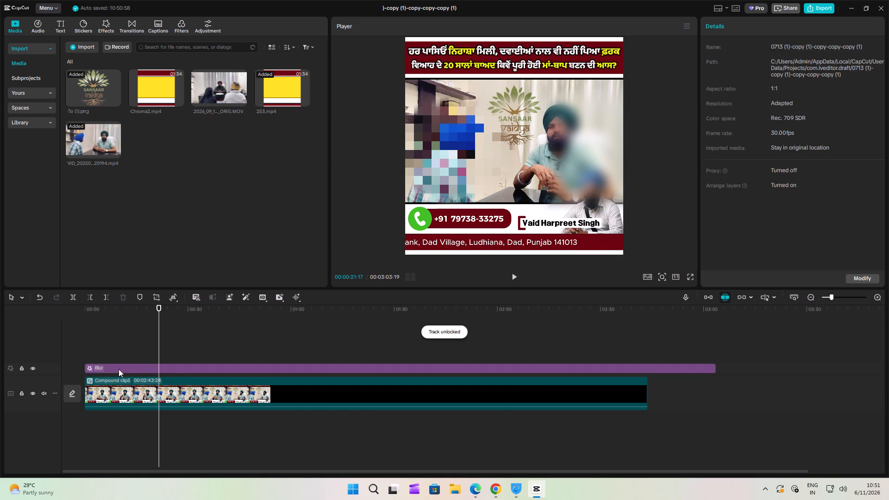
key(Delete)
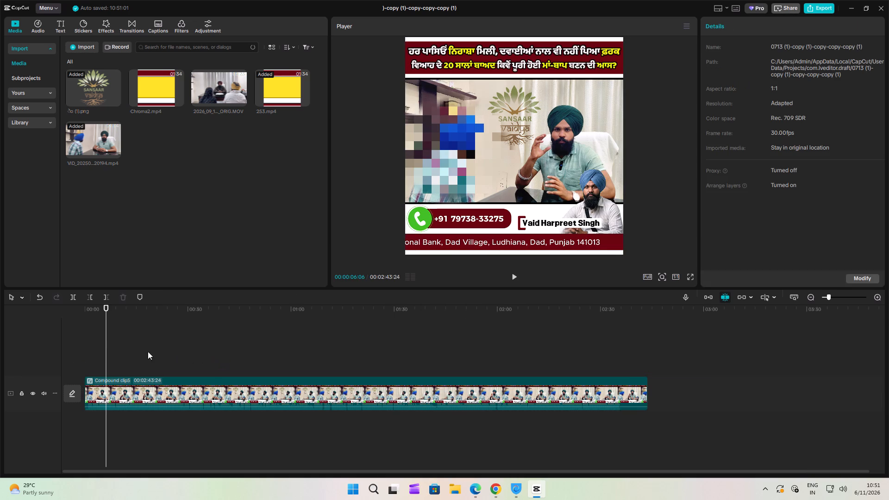
Play and scrub through the first 30 seconds of the compound clip to check the picture.
key(space)
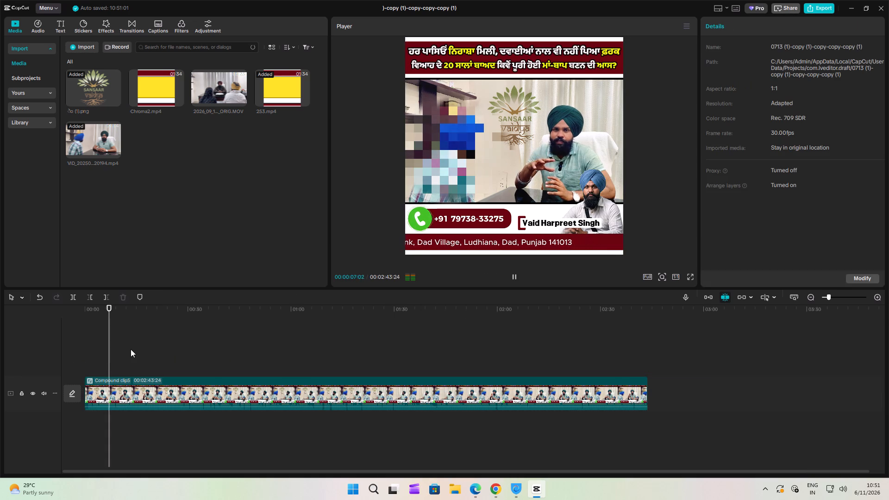
click(164, 344)
drag(167, 342, 187, 346)
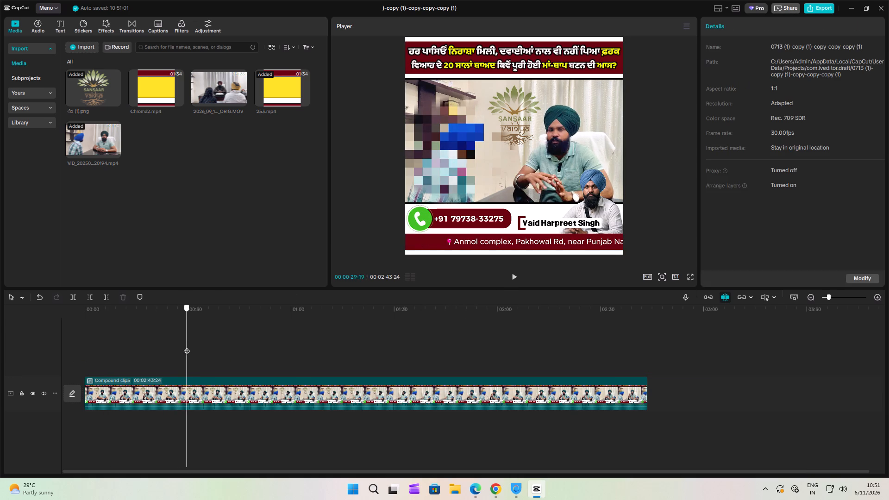
drag(187, 346, 143, 356)
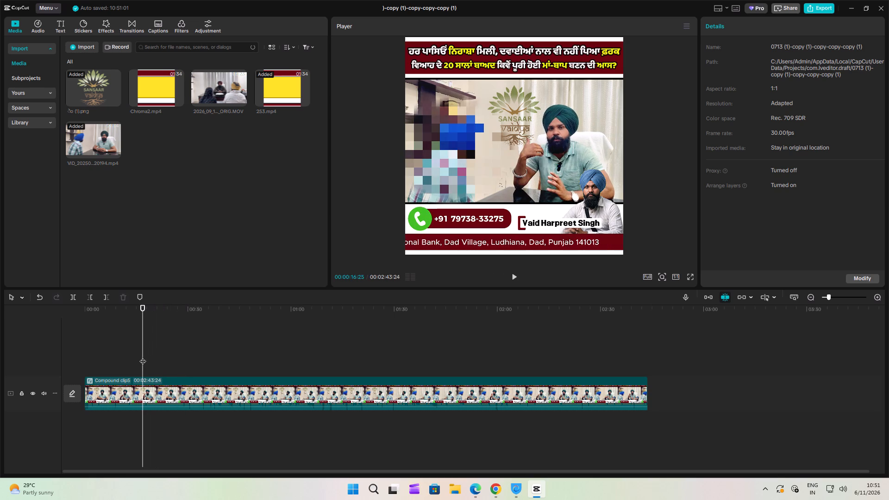
Start the export with the compound clip to check which Pro features it lists, and return to editing.
right_click(153, 384)
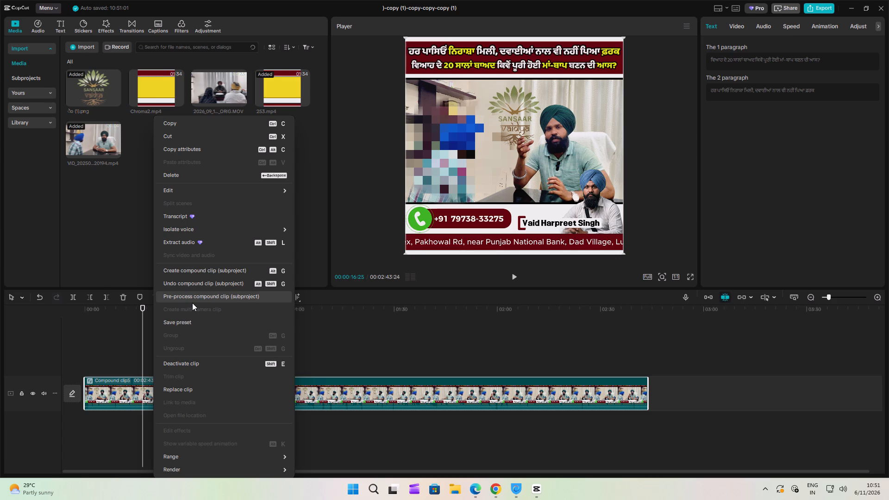
click(813, 9)
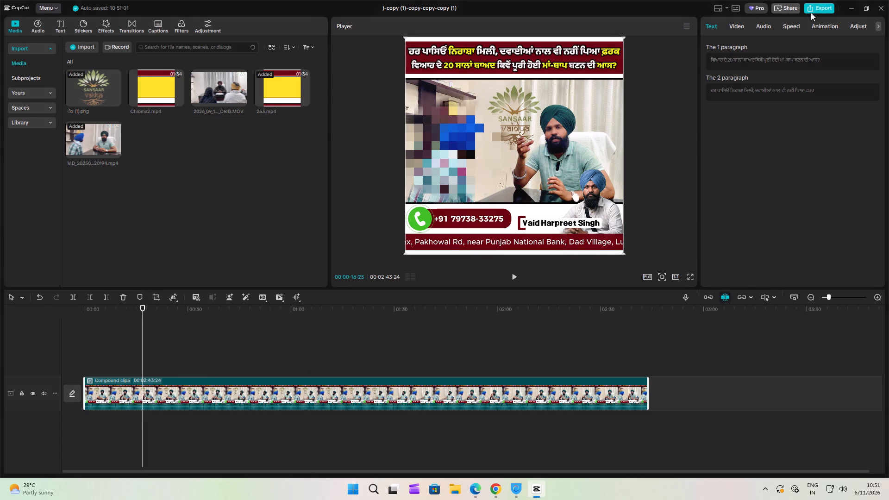
click(811, 12)
click(472, 362)
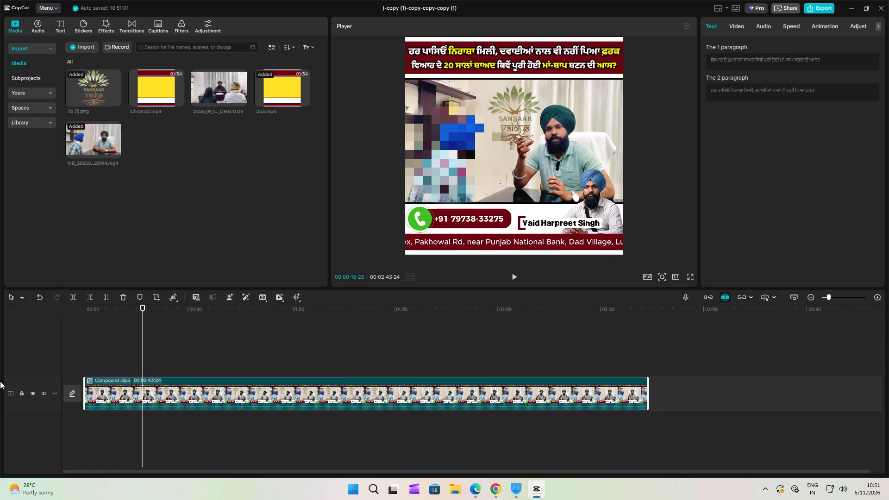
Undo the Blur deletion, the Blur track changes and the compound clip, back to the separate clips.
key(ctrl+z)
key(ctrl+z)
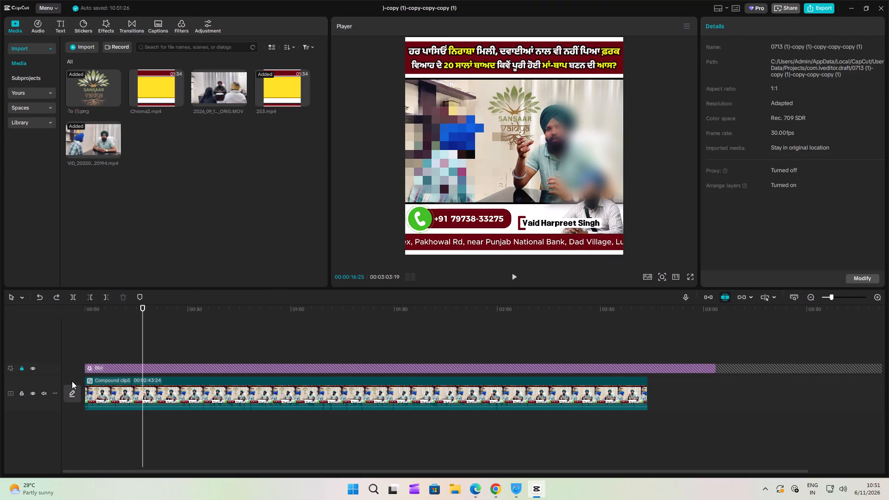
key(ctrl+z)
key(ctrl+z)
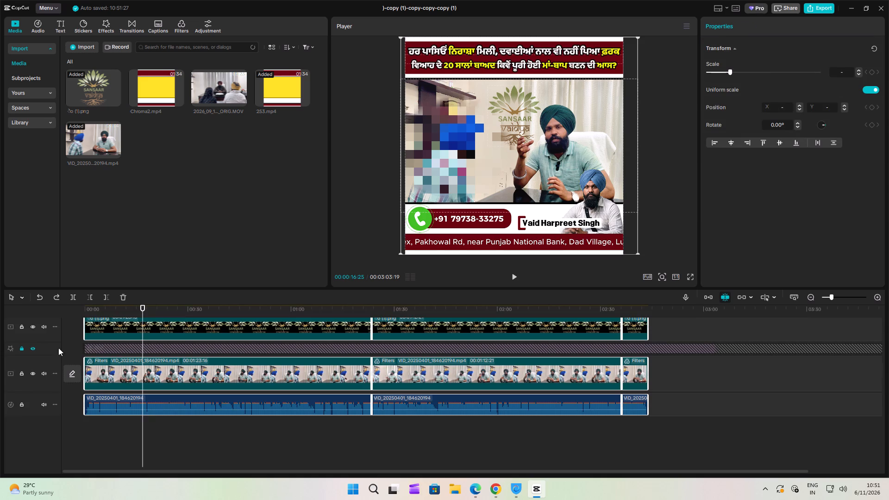
Unhide and unlock the Blur effect track between the logo and main video tracks, and delete the Blur effect.
click(36, 349)
click(19, 350)
click(125, 347)
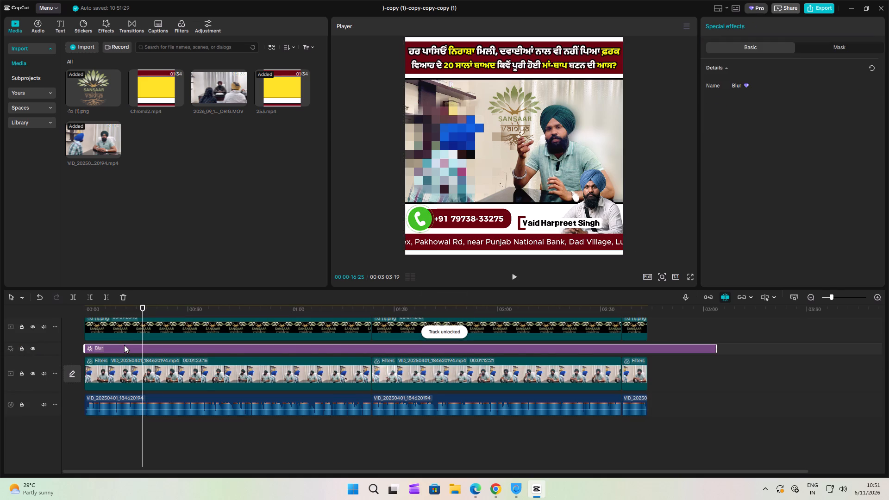
key(Delete)
Return the playhead to the start of the timeline and select the upper headline text.
drag(142, 447, 54, 443)
scroll(158, 344, up, 8)
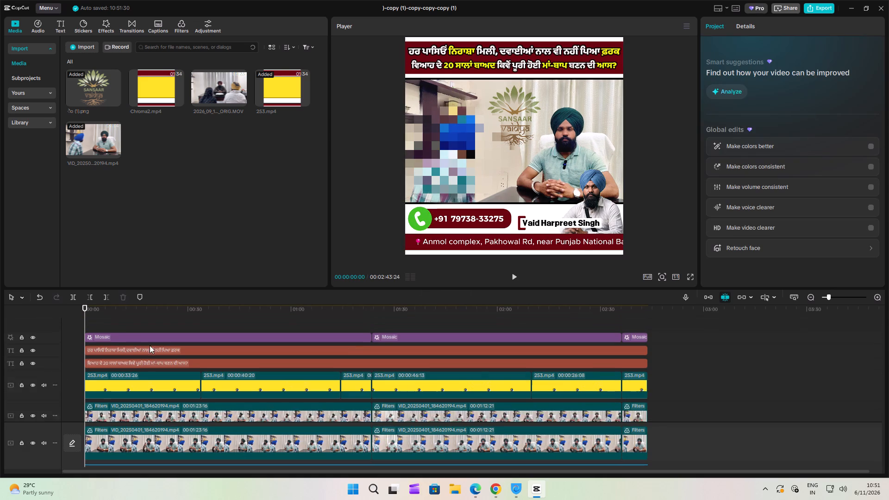
click(124, 358)
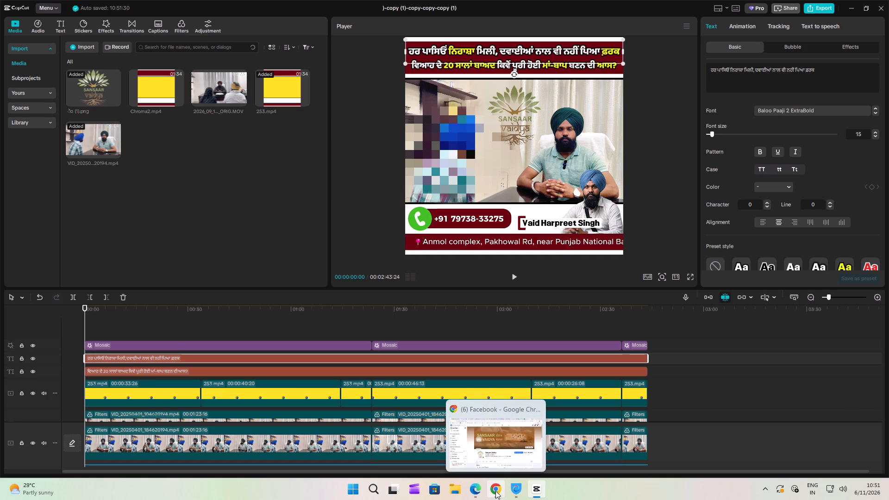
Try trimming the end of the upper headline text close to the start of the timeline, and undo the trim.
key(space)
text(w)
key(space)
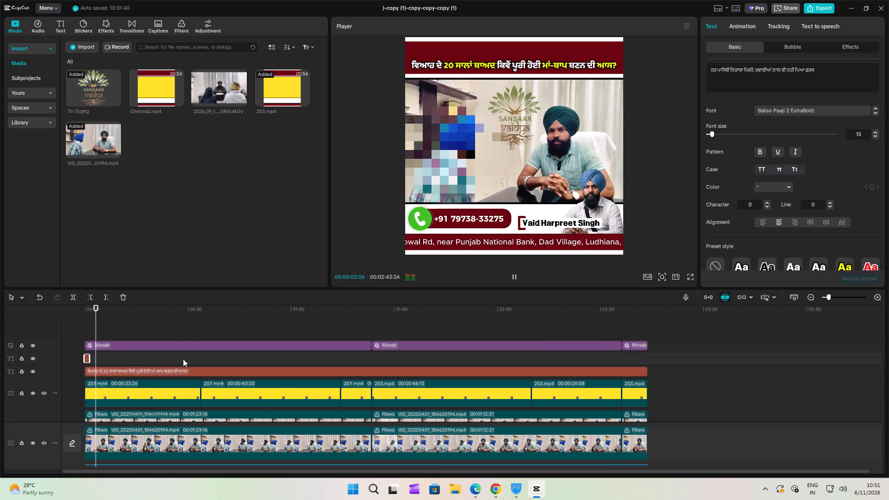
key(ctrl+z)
Scrub the playhead forward to 00:00:58:09 to review the video under the headlines and mosaic.
click(193, 329)
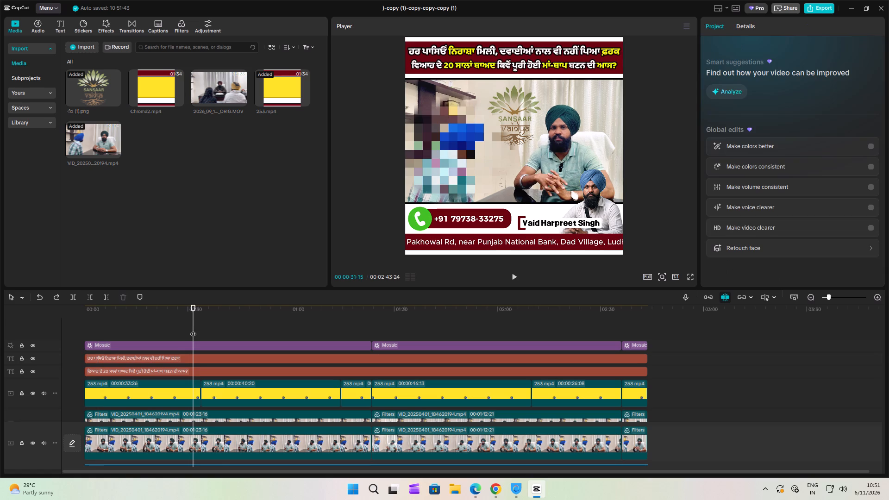
drag(193, 329, 268, 323)
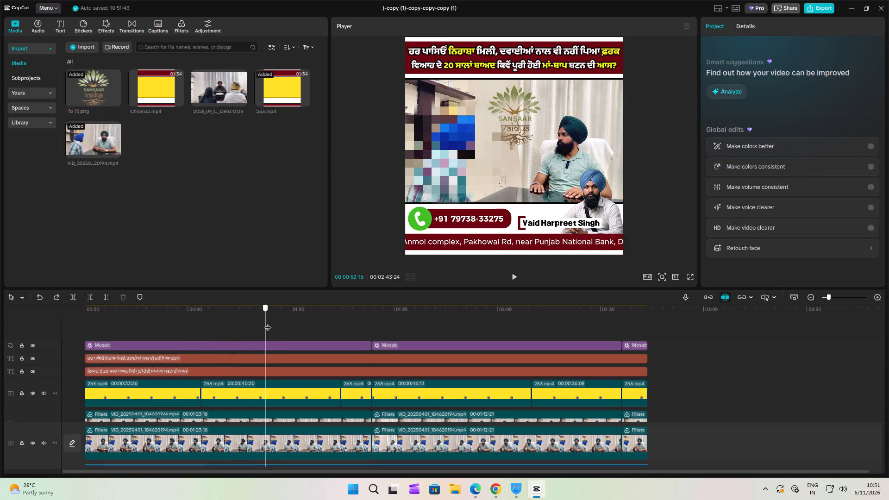
drag(268, 323, 285, 324)
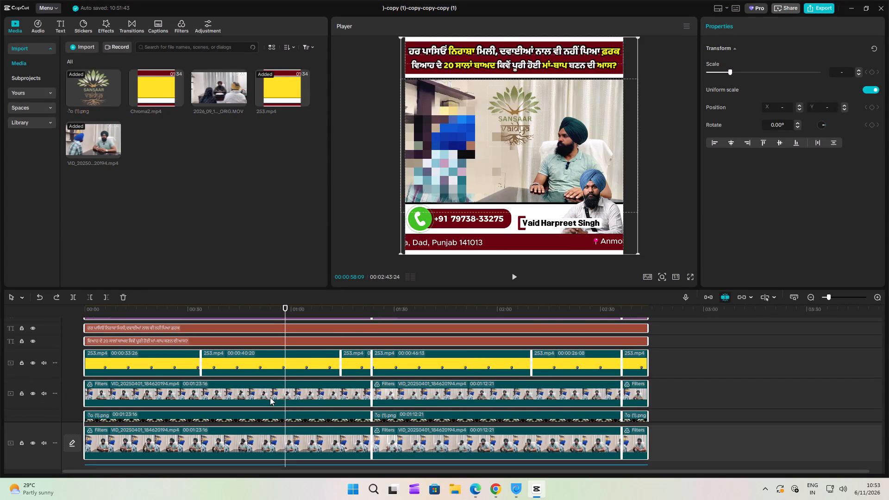
scroll(271, 398, up, 4)
right_click(270, 398)
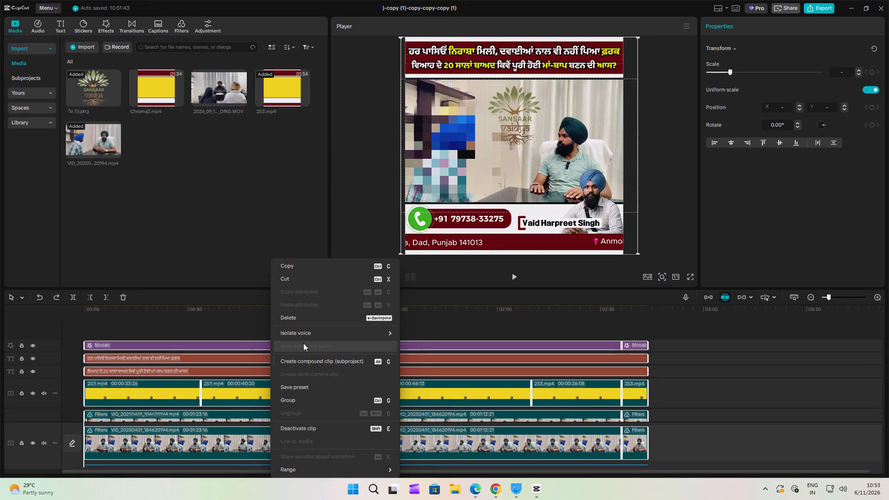
click(311, 364)
Pre-process the new compound clip on the timeline.
right_click(297, 381)
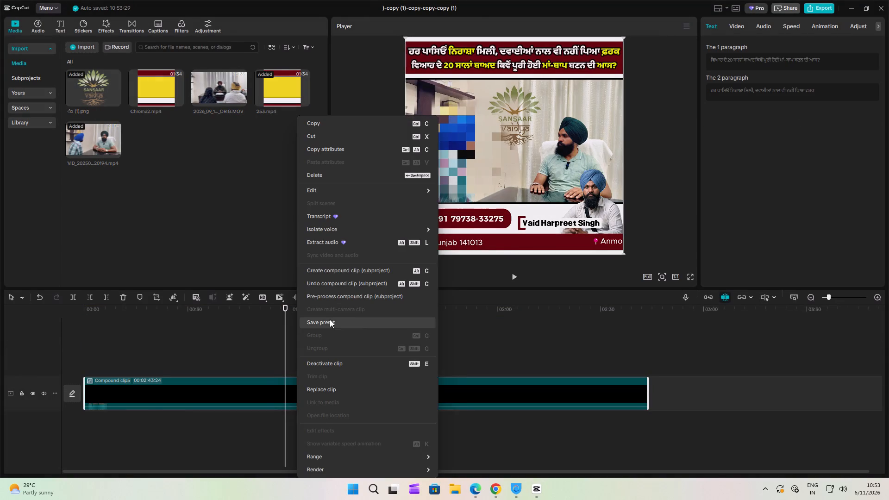
click(339, 297)
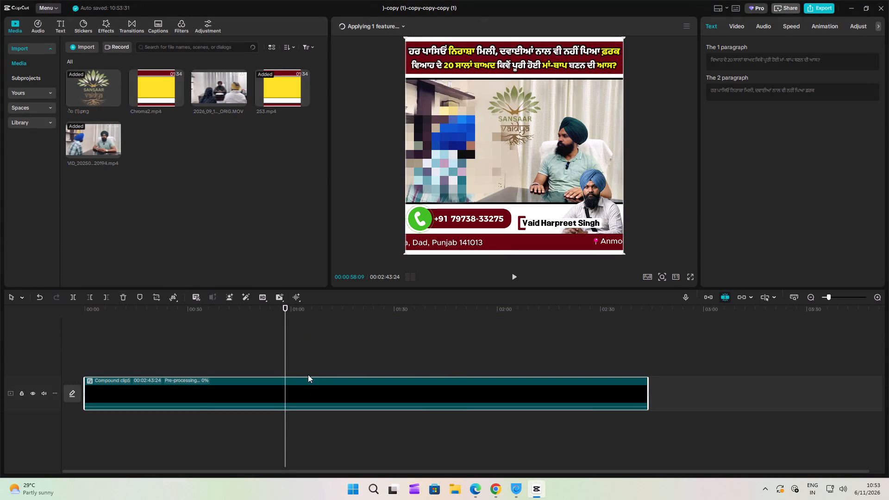
Open a new File Explorer window and start entering a folder path.
click(451, 484)
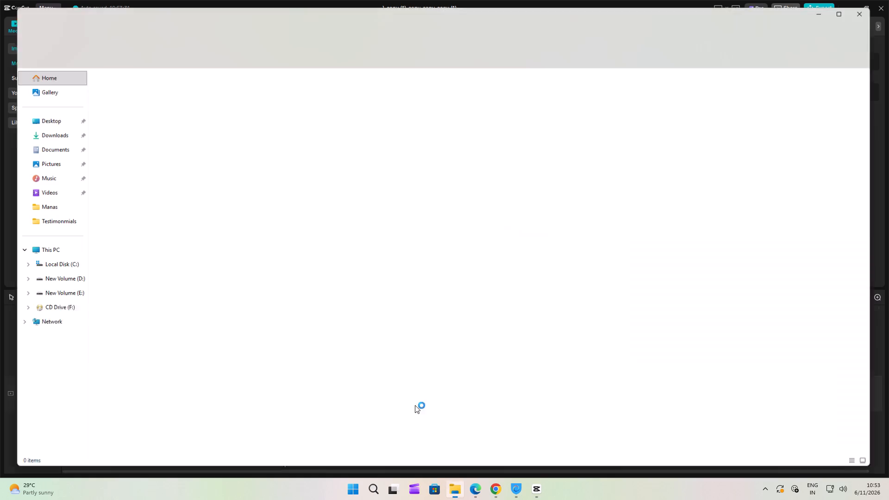
click(259, 29)
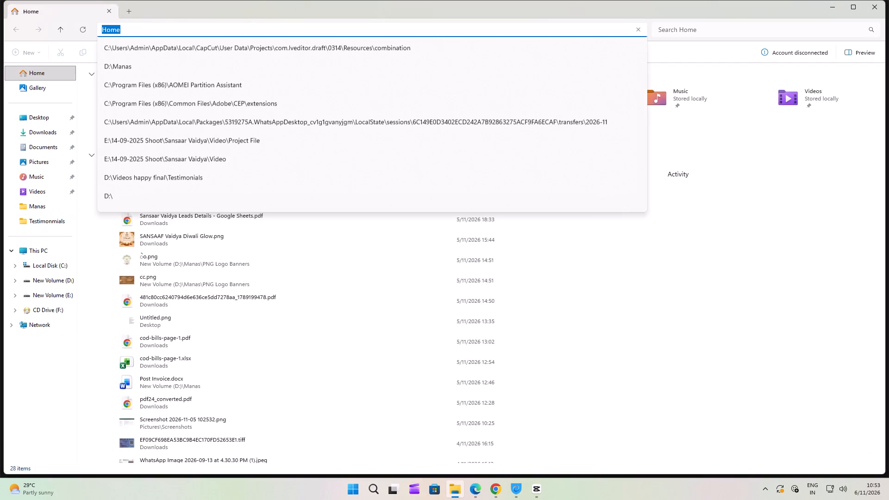
key(l)
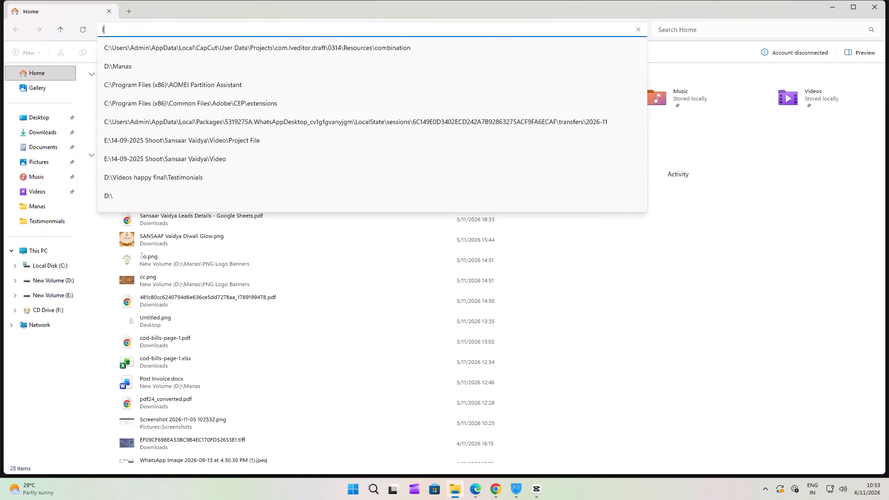
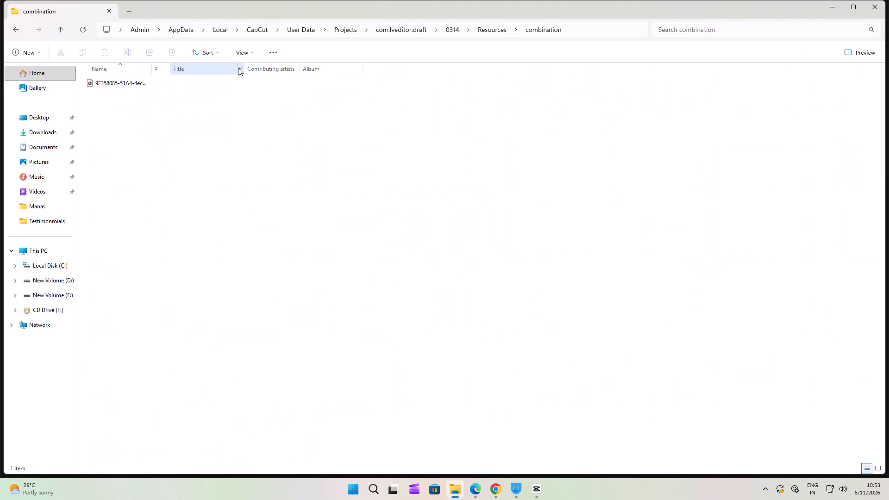
Go up to the com.lveditor.draft folder and open the combination folder inside Resources of project 0713 (1)-copy (1)-copy-copy-copy (1).
click(382, 35)
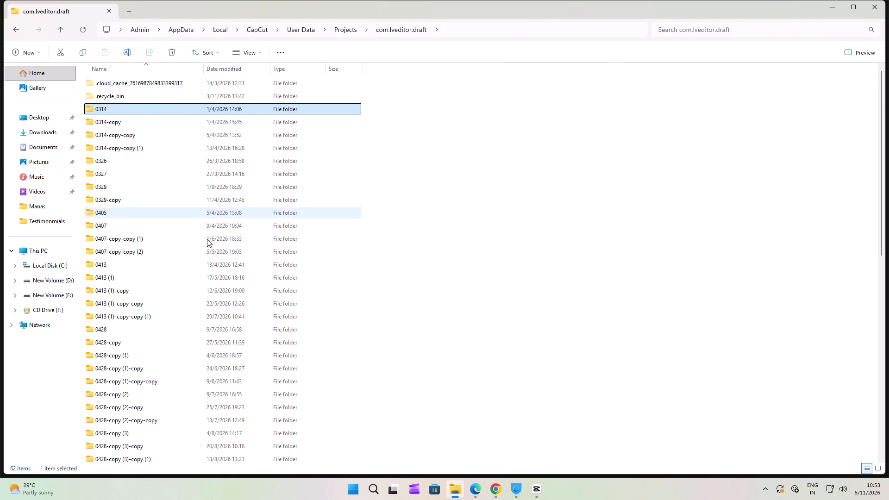
scroll(208, 255, down, 14)
scroll(194, 243, down, 8)
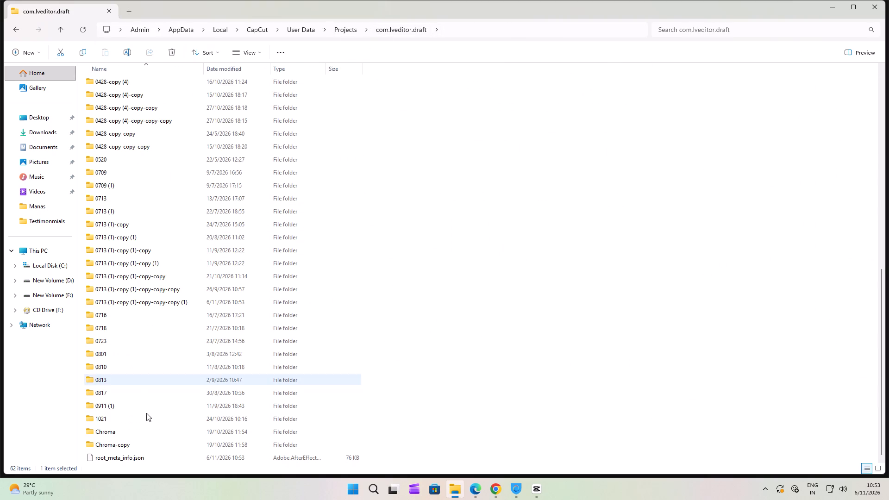
scroll(154, 444, down, 5)
click(455, 489)
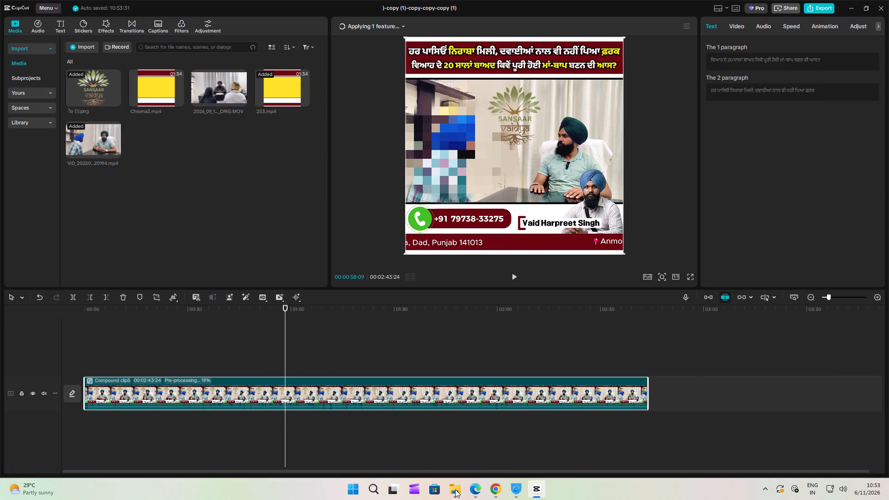
click(455, 489)
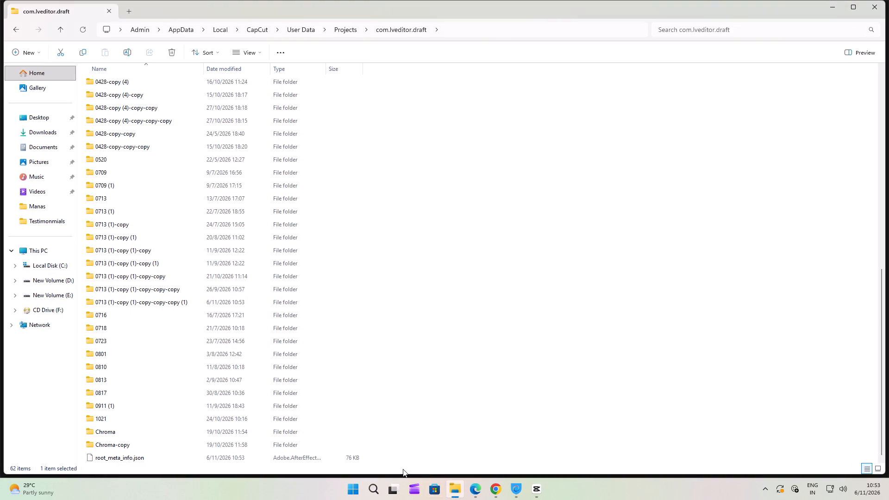
scroll(264, 445, down, 4)
double_click(223, 301)
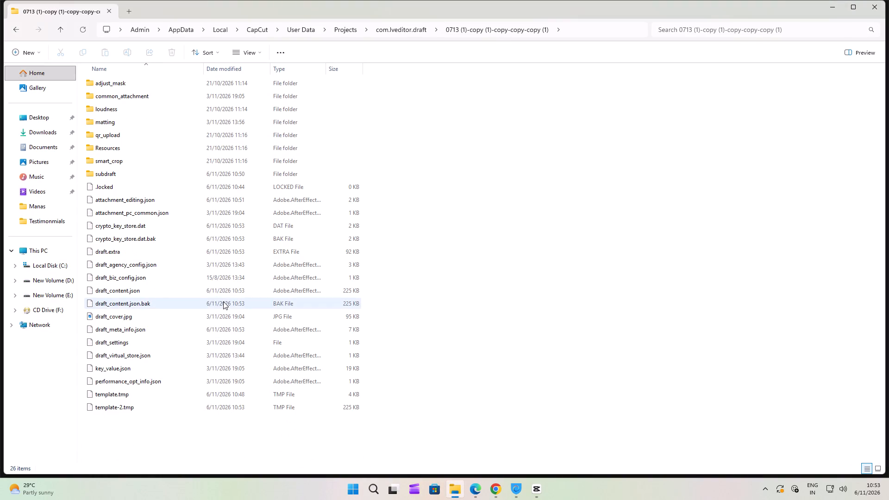
double_click(232, 147)
double_click(226, 95)
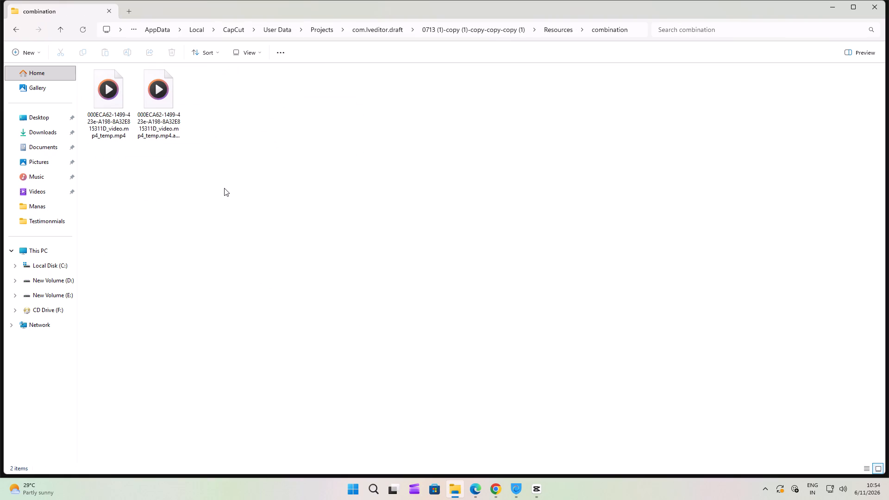
Switch back to CapCut and check the compound clip's pre-processing progress on the timeline.
click(532, 491)
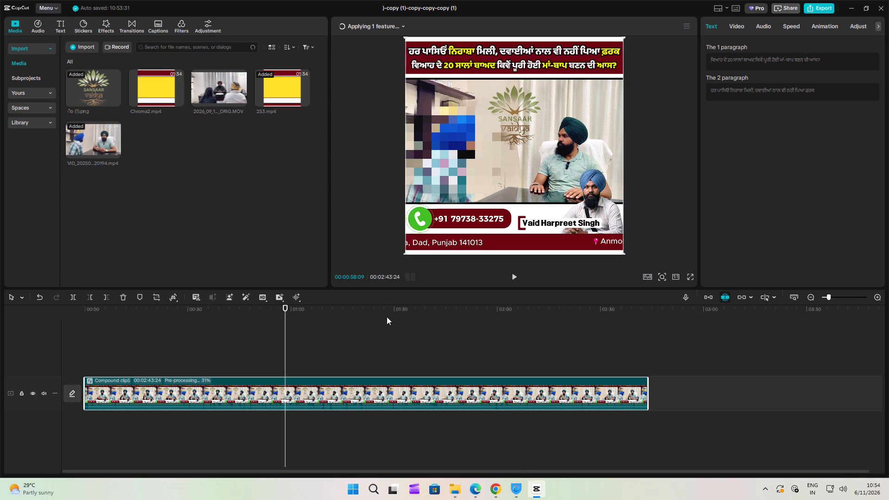
click(297, 341)
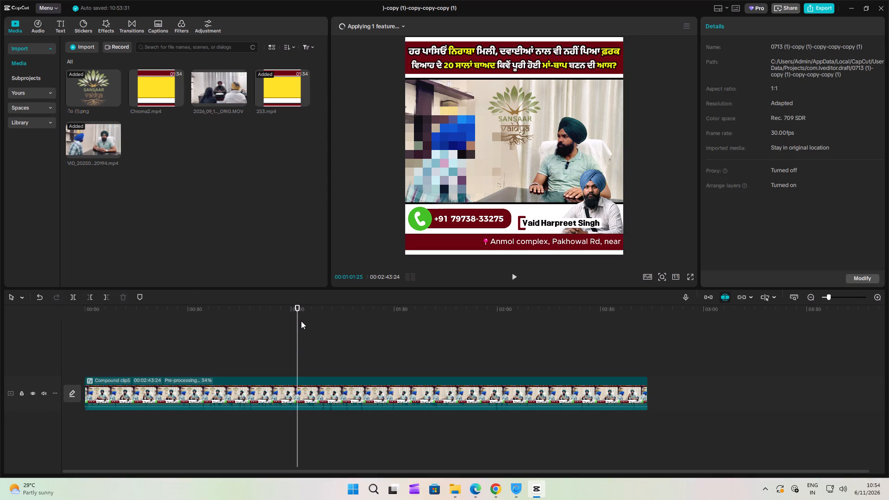
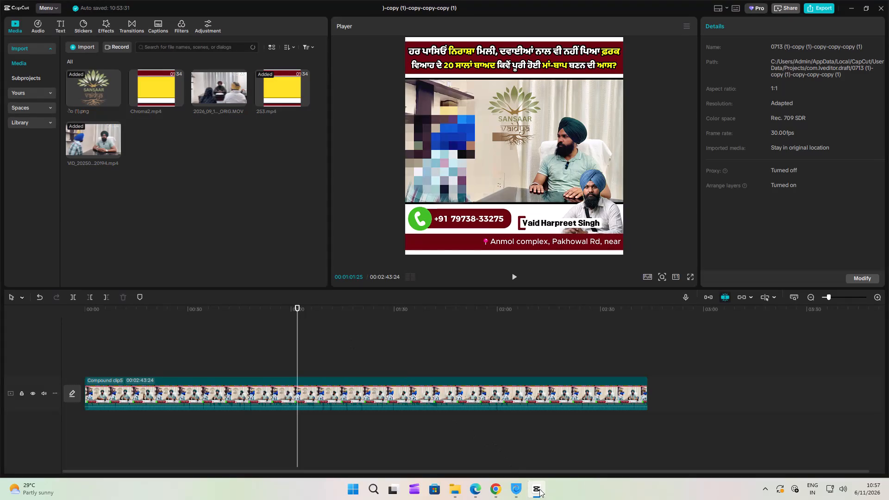
Bring the rendered 000ECA62 video.mp4 from the combination folder into CapCut, placing it at the timeline start above the compound clip.
click(451, 485)
drag(112, 105, 533, 418)
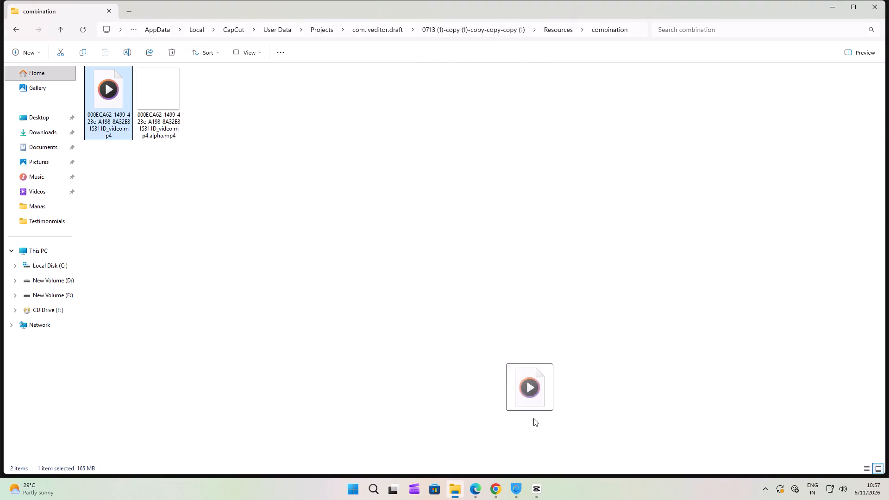
drag(533, 418, 94, 366)
drag(354, 355, 78, 350)
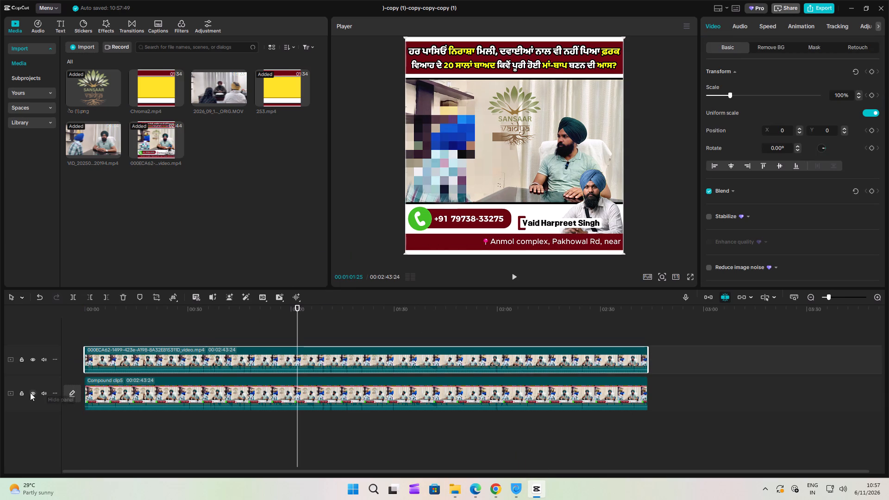
Hide, mute and lock the compound clip's track beneath the rendered video.
drag(44, 392, 38, 392)
click(32, 392)
click(22, 392)
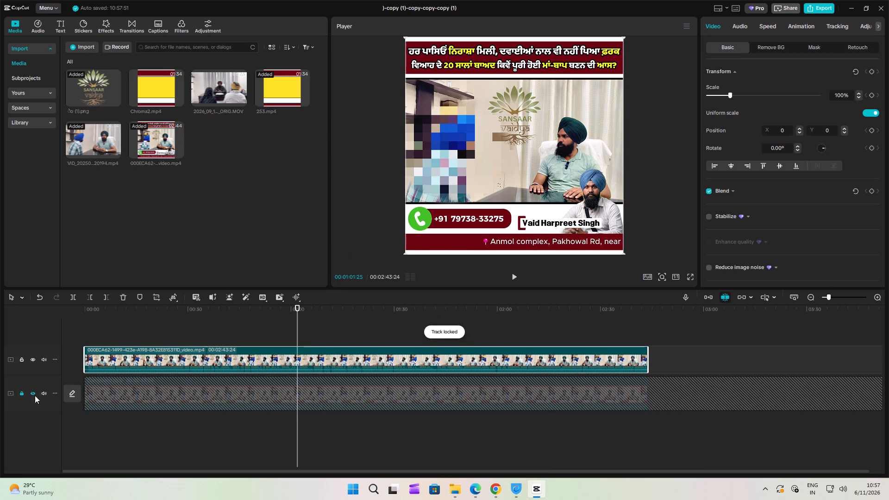
click(20, 395)
click(45, 394)
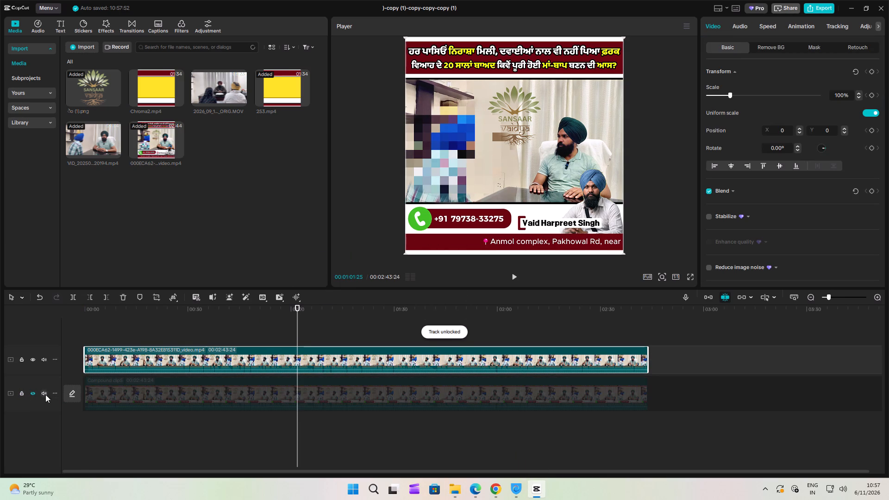
click(45, 394)
drag(33, 393, 38, 393)
click(42, 393)
click(34, 394)
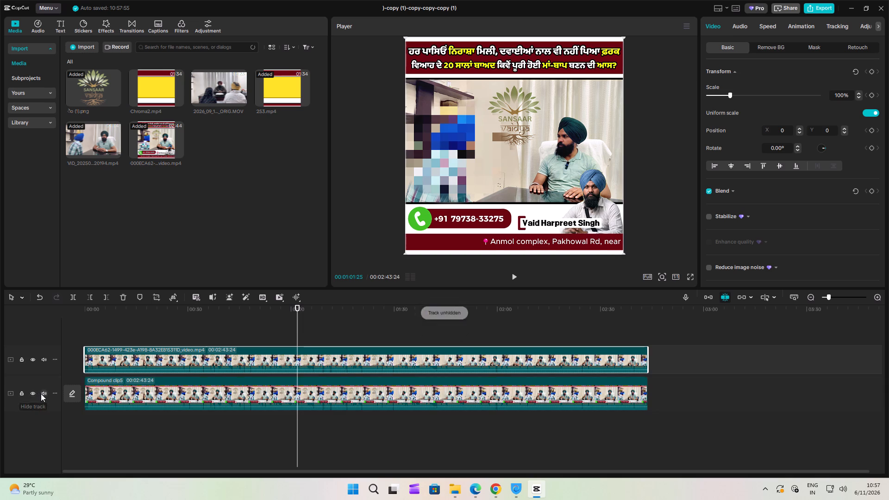
drag(41, 394, 36, 393)
click(44, 393)
click(33, 395)
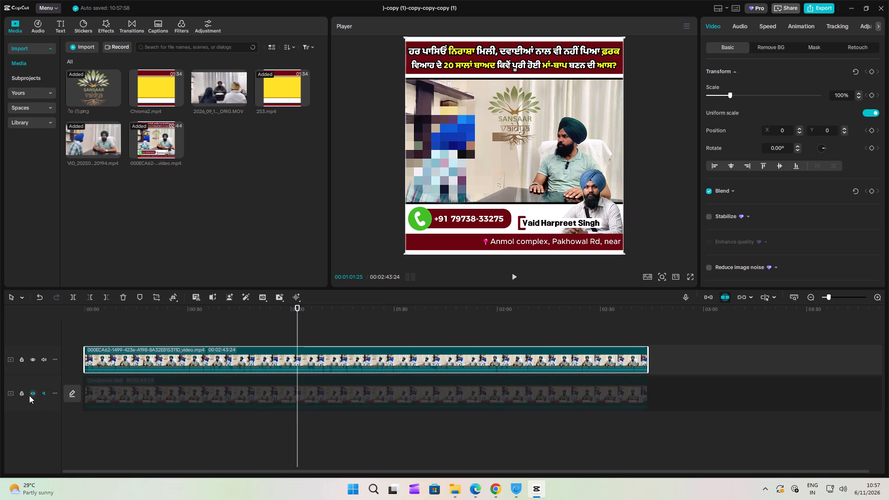
click(20, 393)
Return the playhead to the start and export the video to D:/Manas as a 1080P, H.264, 30fps mp4.
drag(152, 308, 70, 314)
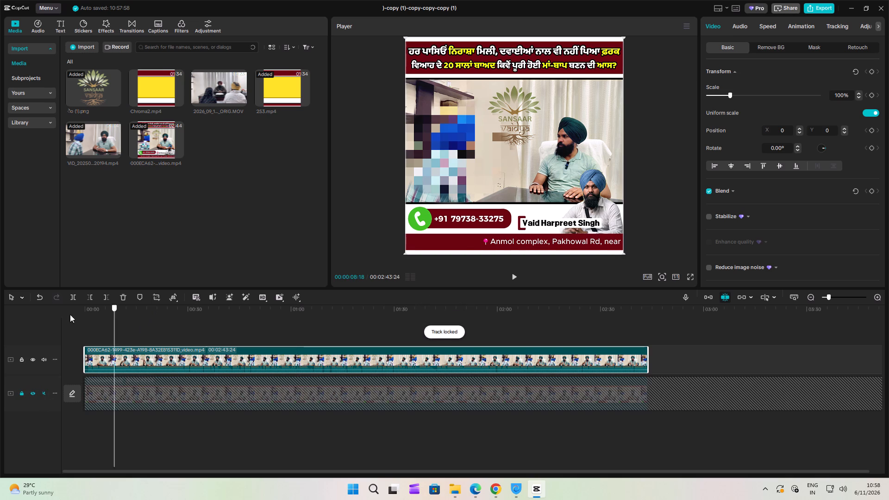
drag(70, 314, 0, 314)
click(826, 6)
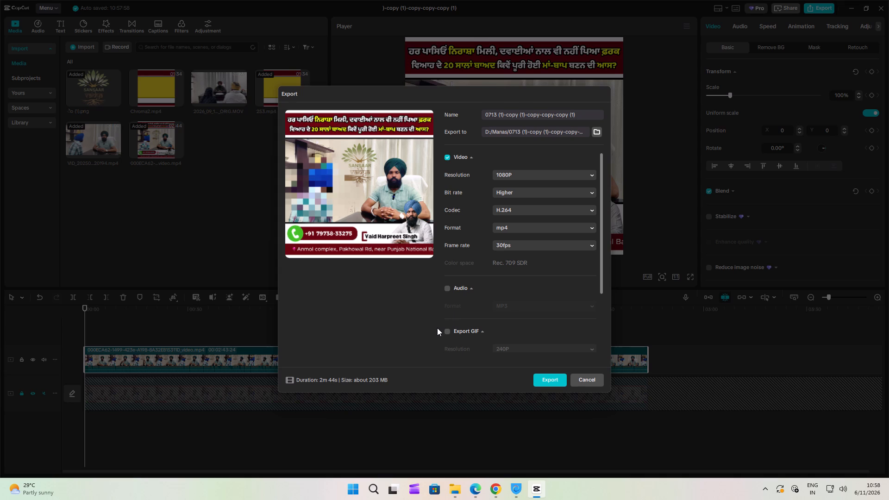
click(543, 382)
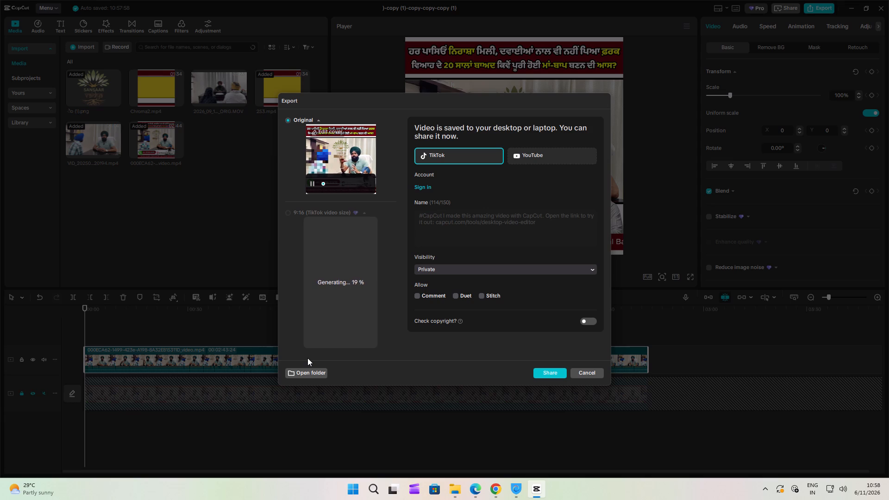
key(space)
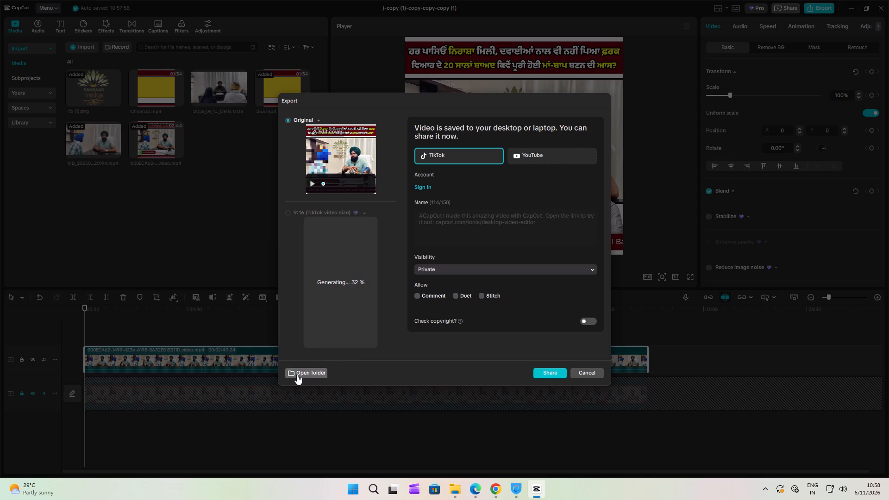
Open the export folder and upload 0713 (1)-copy (1)-copy-copy-copy (1).mp4 to ElevenLabs' Punjabi speech-to-text page in Chrome for transcription.
click(298, 374)
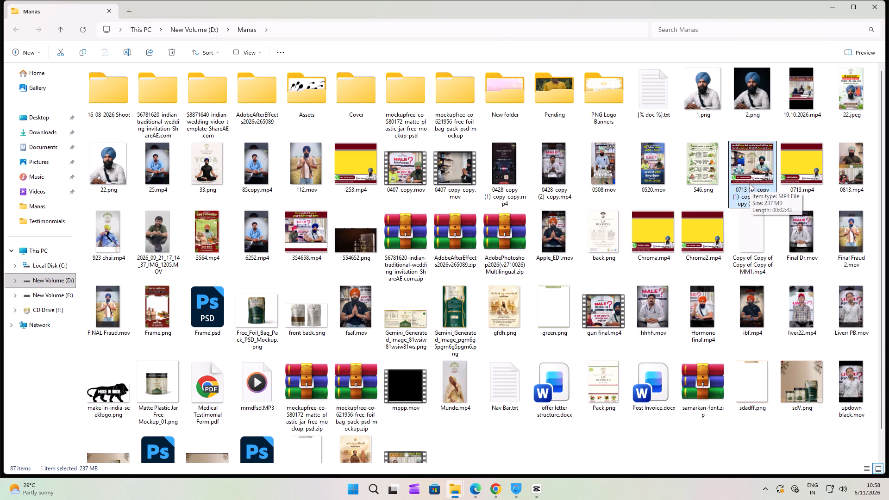
drag(751, 160, 500, 491)
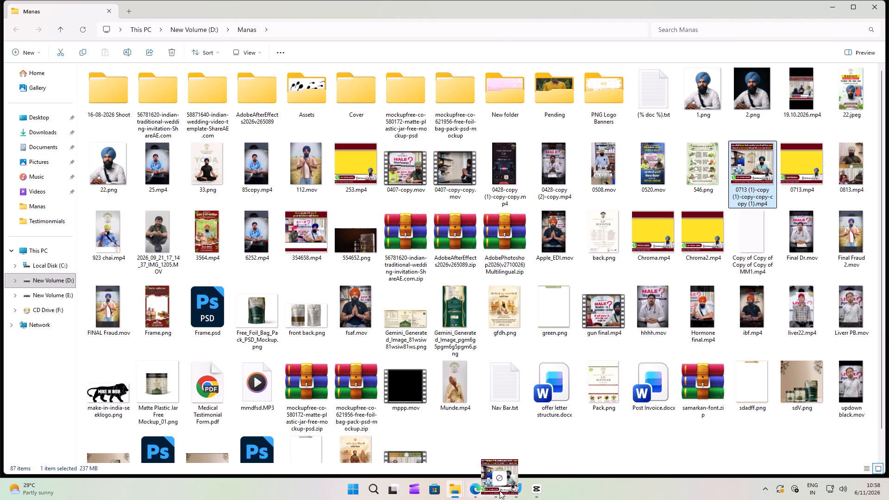
drag(500, 491, 586, 233)
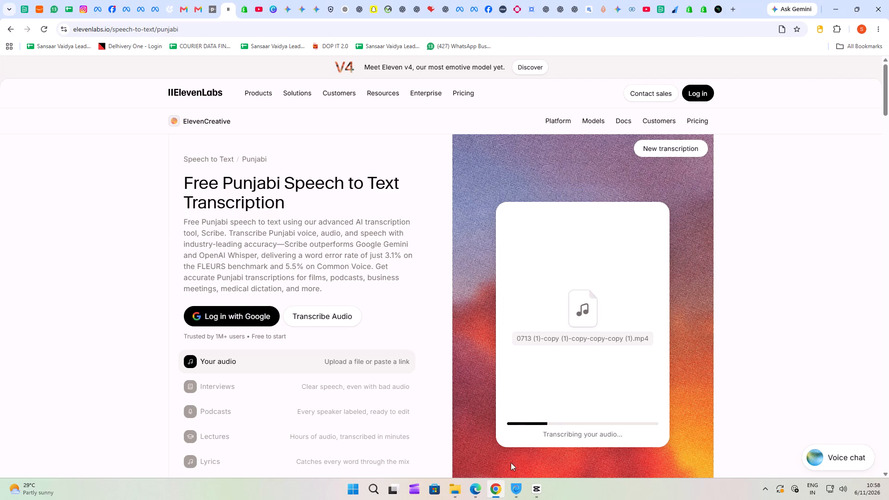
Switch back to CapCut, close the export dialog and move the playhead to about 33 seconds.
click(495, 486)
click(545, 492)
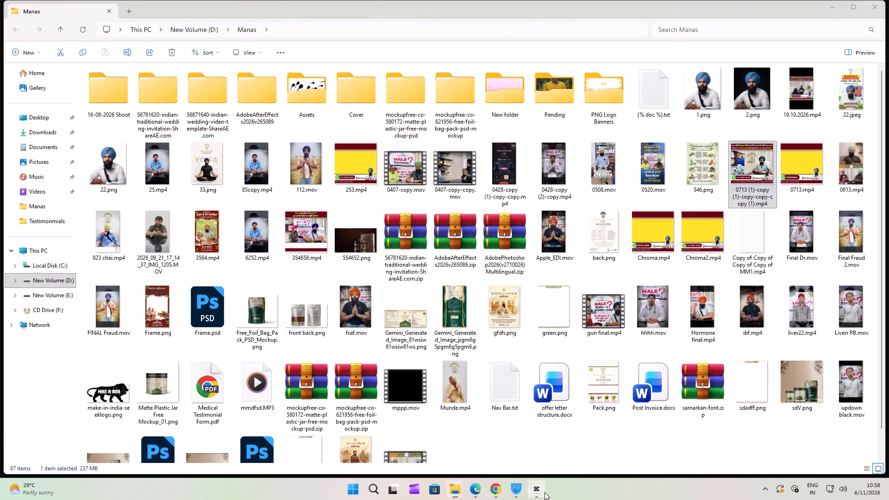
click(592, 376)
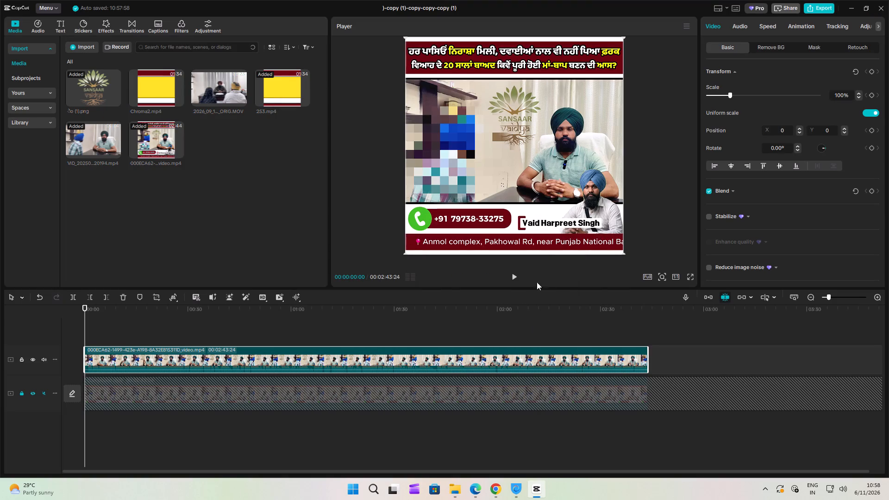
click(337, 322)
drag(338, 327, 211, 320)
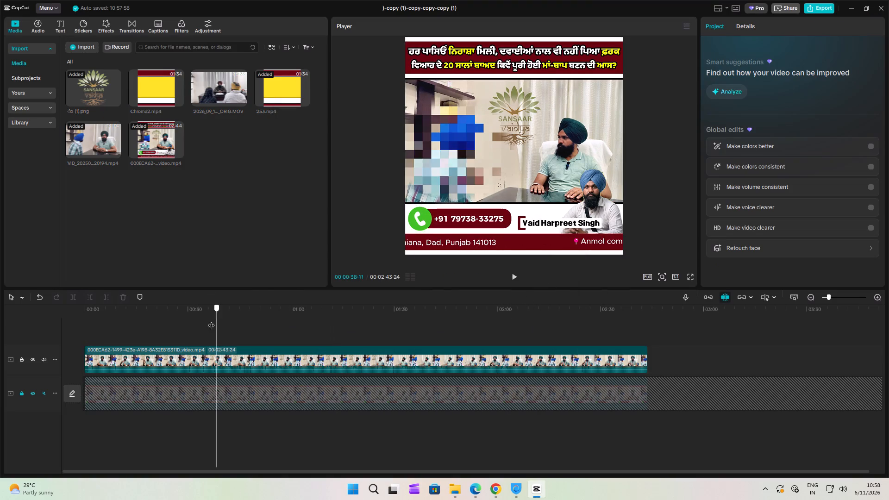
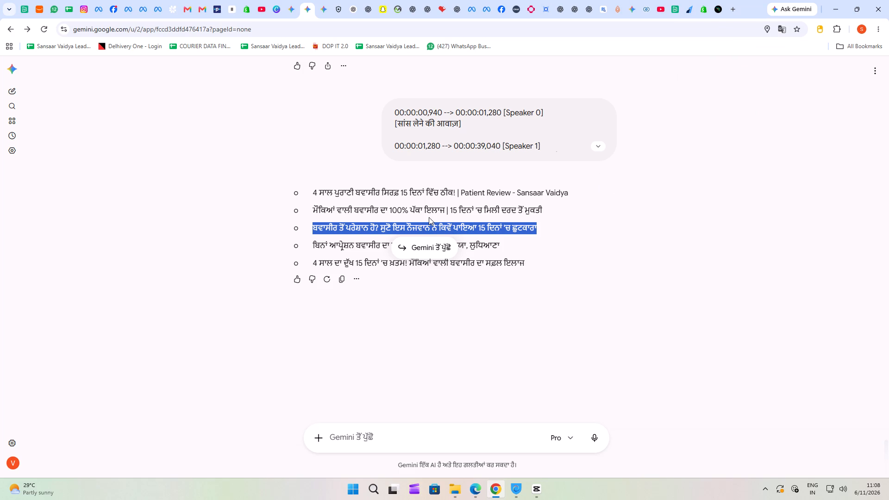
Copy all five suggested Punjabi headlines from Gemini's latest reply.
drag(312, 189, 579, 242)
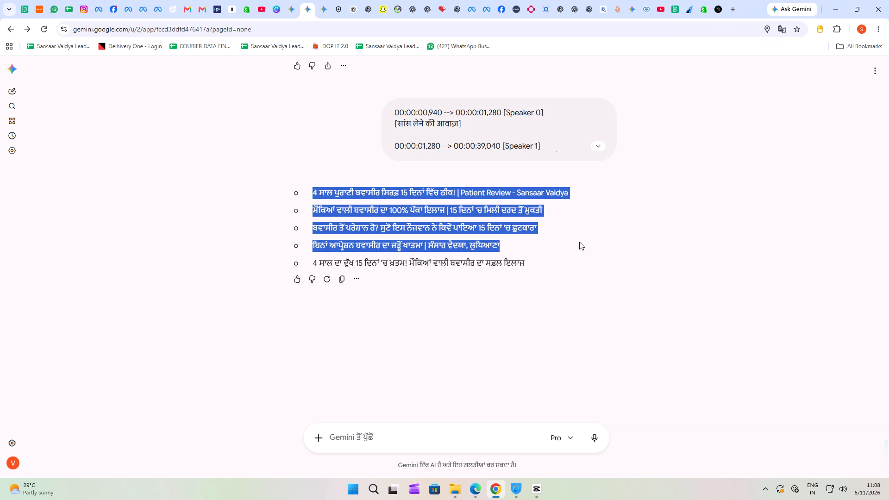
drag(579, 242, 579, 259)
key(ctrl+c)
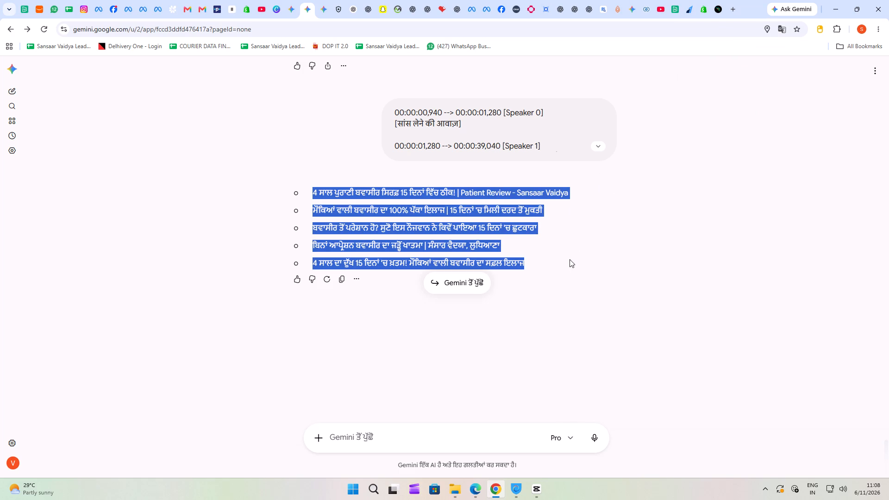
key(ctrl+c)
key(ctrl+c)
key(ctrl+c)
key(ctrl+c)
drag(572, 250, 564, 262)
click(702, 221)
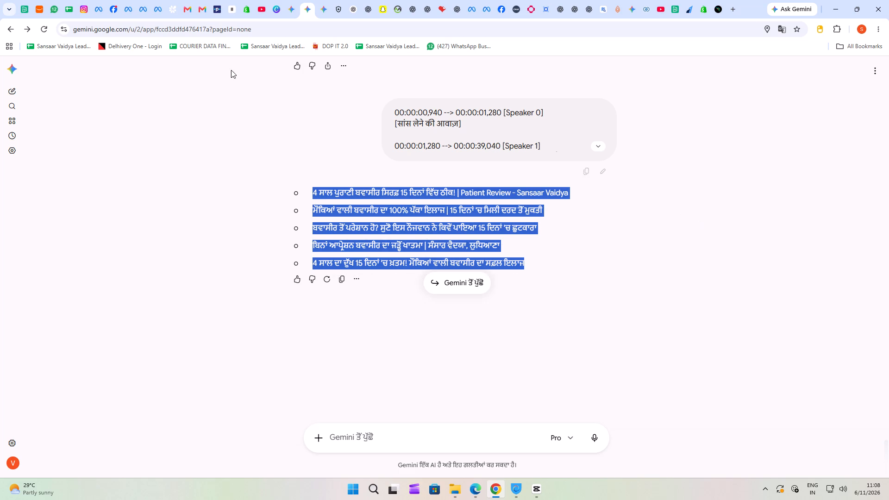
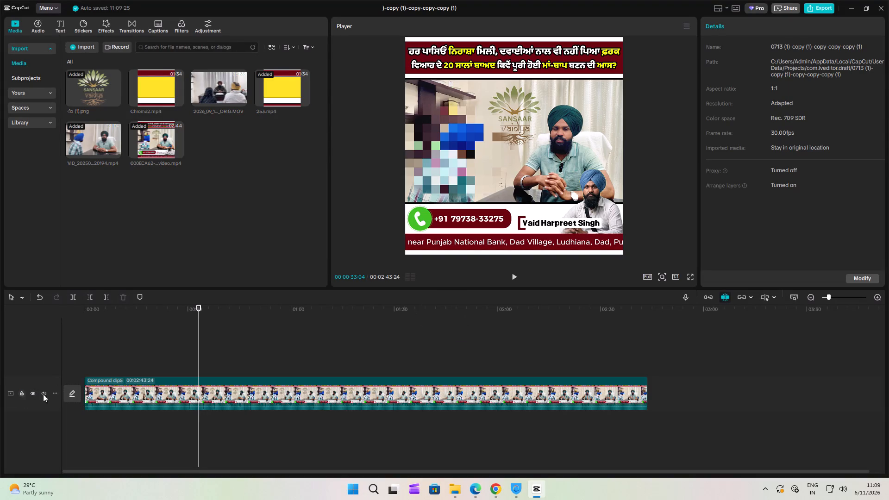
Undo the compound clip on the timeline, splitting it back into its separate text, video, logo and audio tracks.
click(160, 392)
right_click(160, 392)
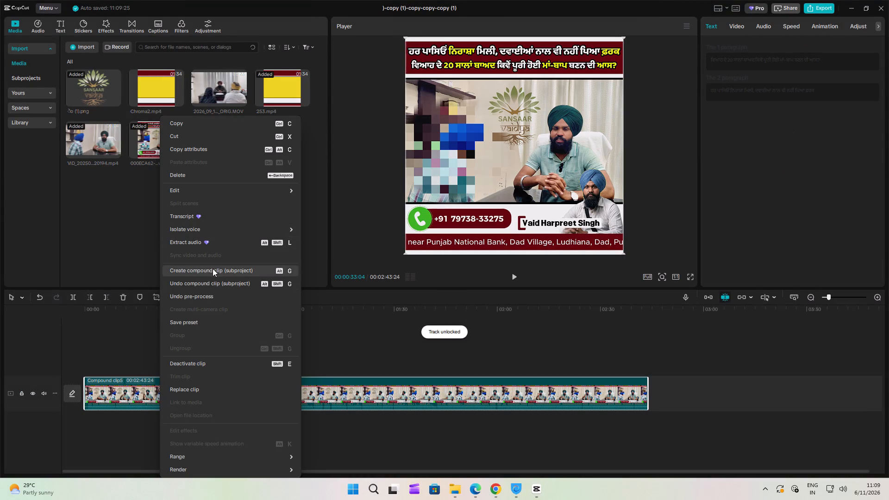
click(210, 280)
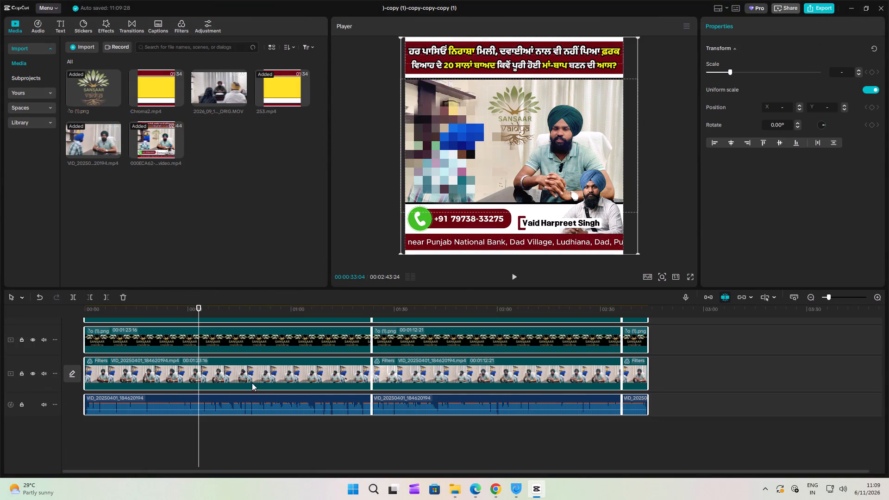
Select the upper headline text layer, beginning "ਹਰ ਪਾਸਿਓਂ ਨਿਰਾਸ਼ਾ ਮਿਲੀ", and open its text for editing.
scroll(251, 383, up, 13)
click(124, 360)
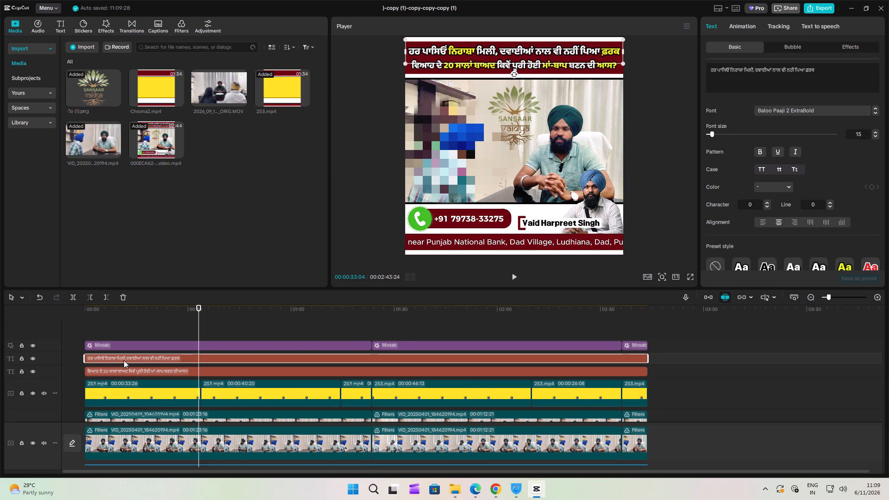
double_click(528, 50)
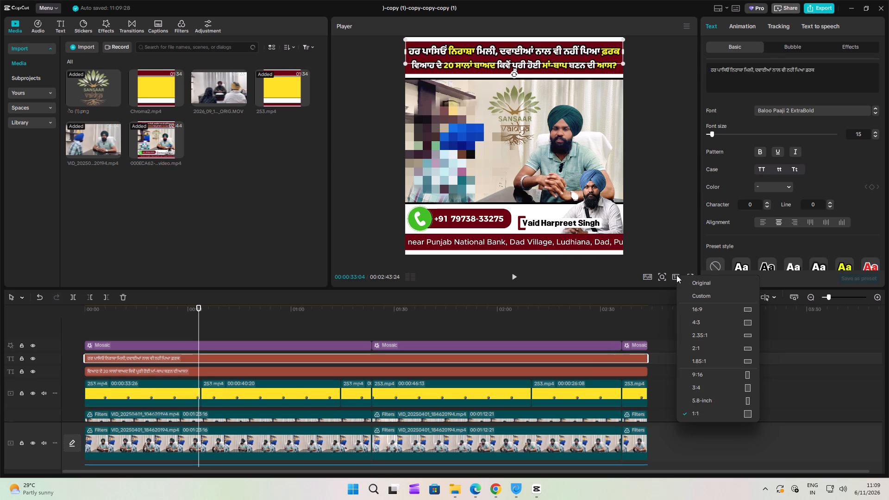
Change the project's aspect ratio, trying 16:9 and settling on 9:16.
double_click(703, 311)
click(672, 275)
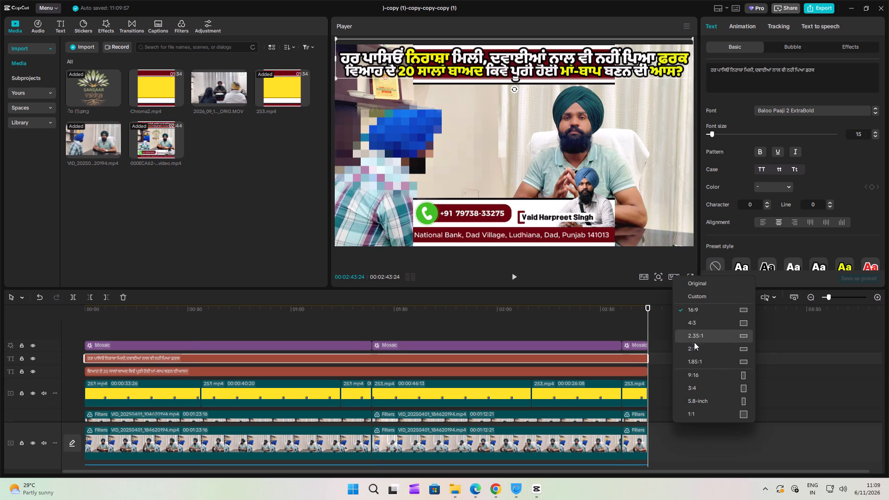
click(703, 375)
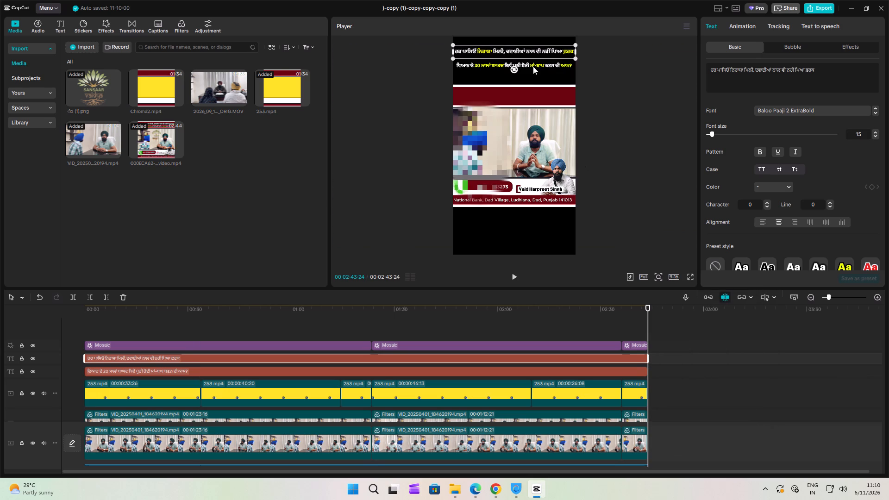
Select both Punjabi headline lines and move them down together to the maroon band above the video.
click(537, 64)
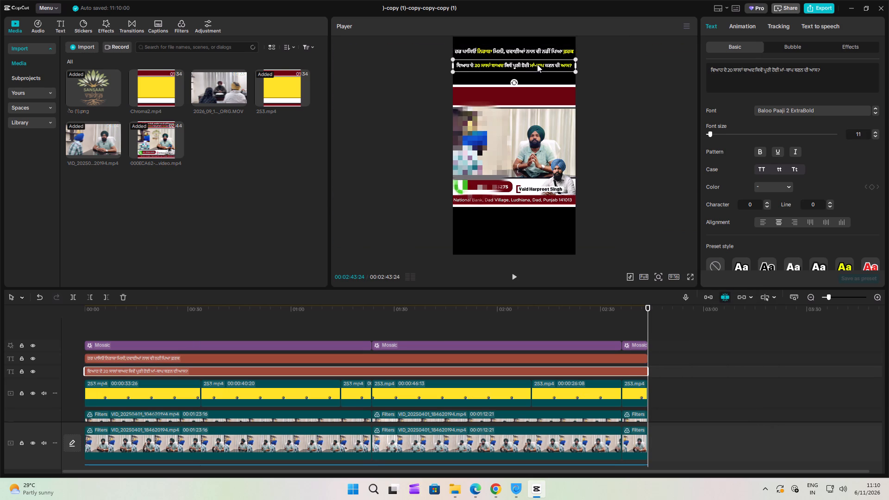
ctrl+click(540, 51)
drag(540, 51, 540, 81)
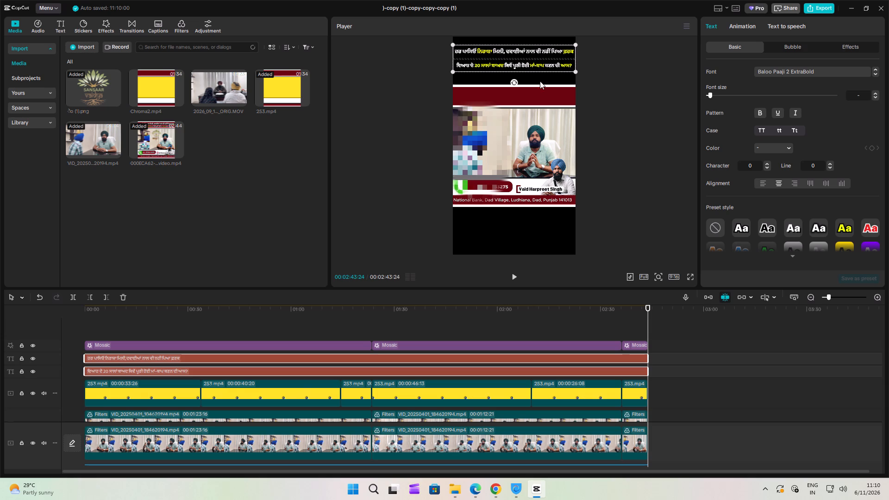
drag(540, 81, 538, 80)
drag(536, 78, 536, 86)
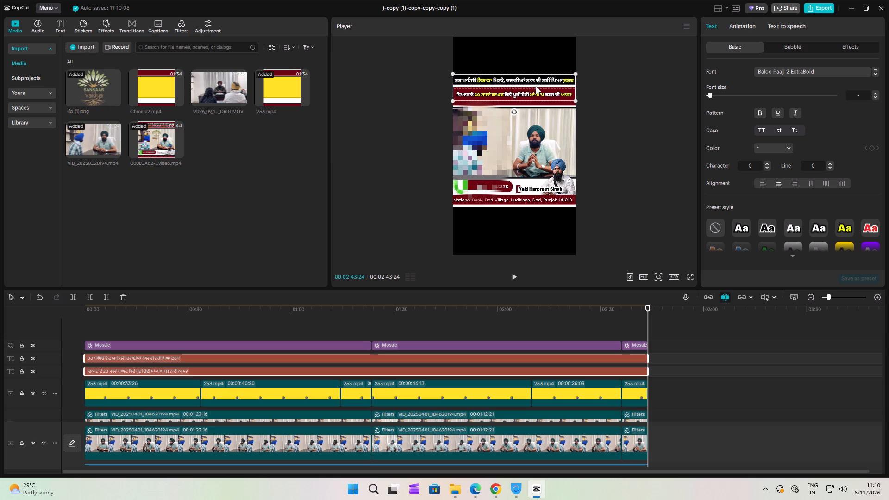
drag(536, 86, 536, 93)
drag(535, 93, 535, 98)
drag(534, 92, 534, 99)
drag(532, 96, 532, 104)
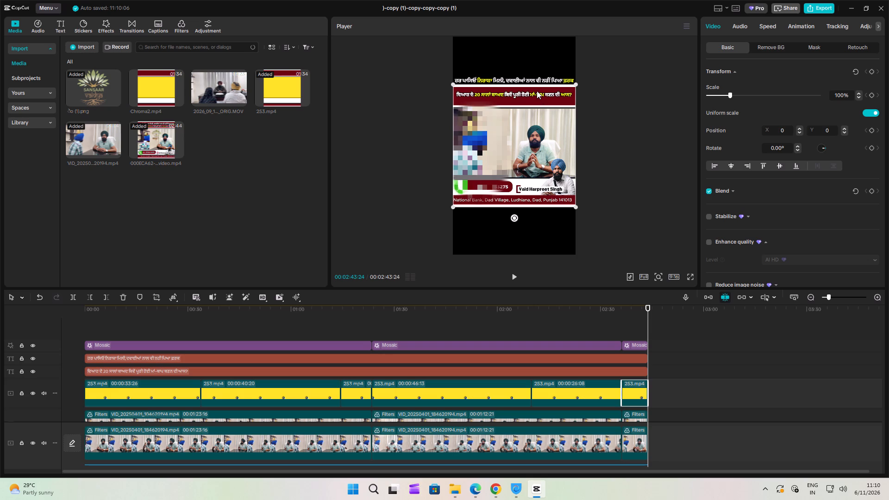
Fit the headline lines inside the maroon band, moving the second line to its lower part and the first line directly above it.
click(537, 91)
drag(536, 94, 535, 103)
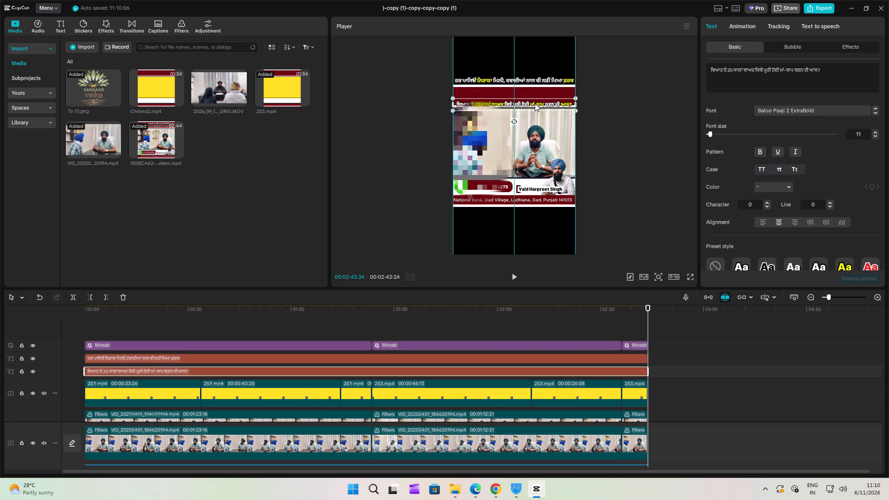
drag(535, 103, 534, 99)
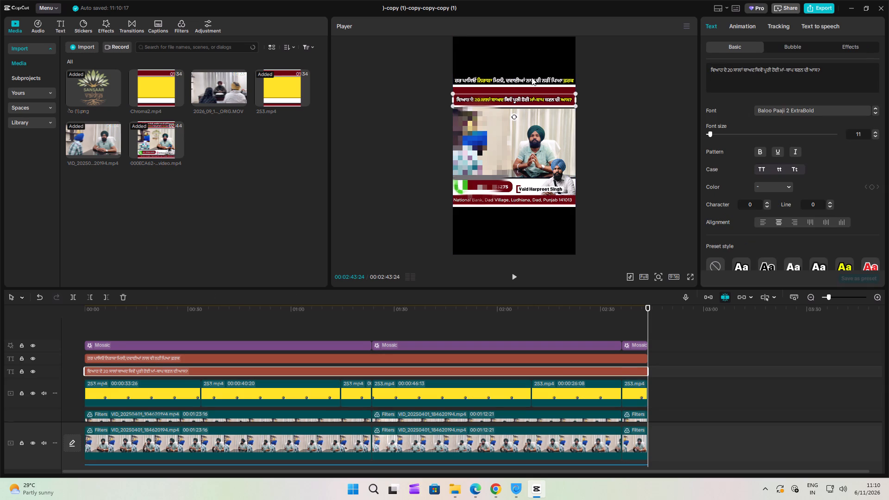
click(532, 80)
drag(531, 81, 531, 93)
click(616, 70)
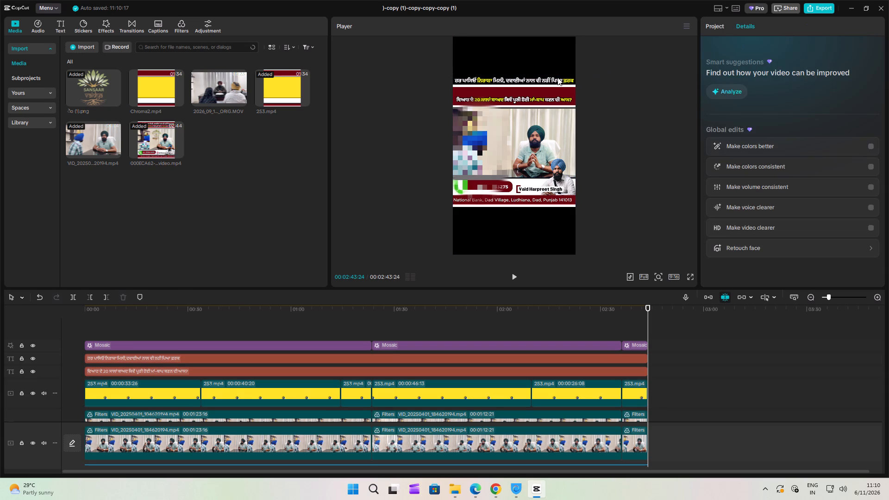
drag(555, 80, 556, 91)
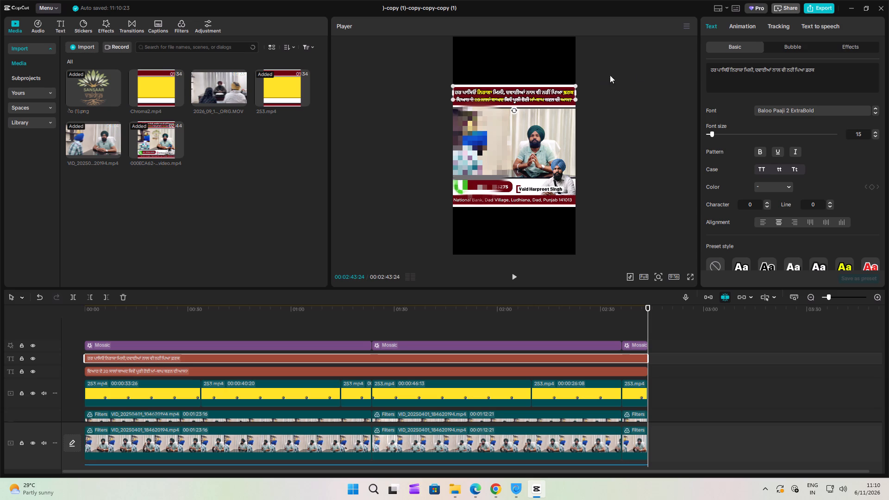
click(639, 72)
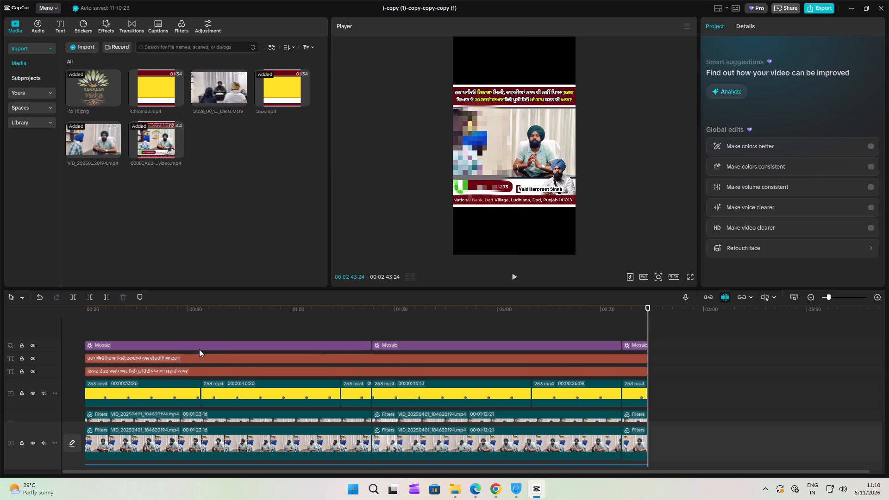
Duplicate the first headline clip onto its own track from the timeline start, and move the copy to the black area below the address strip.
click(185, 360)
key(ctrl+c)
key(ctrl+v)
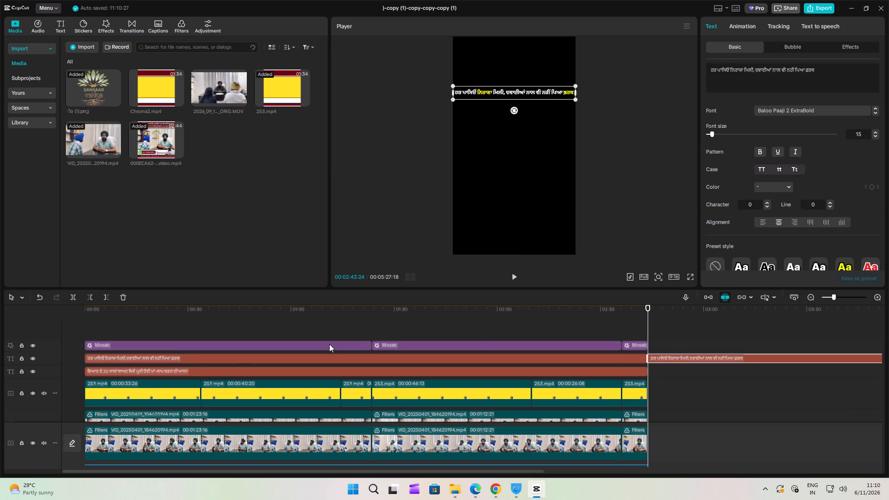
drag(678, 358, 0, 352)
click(225, 357)
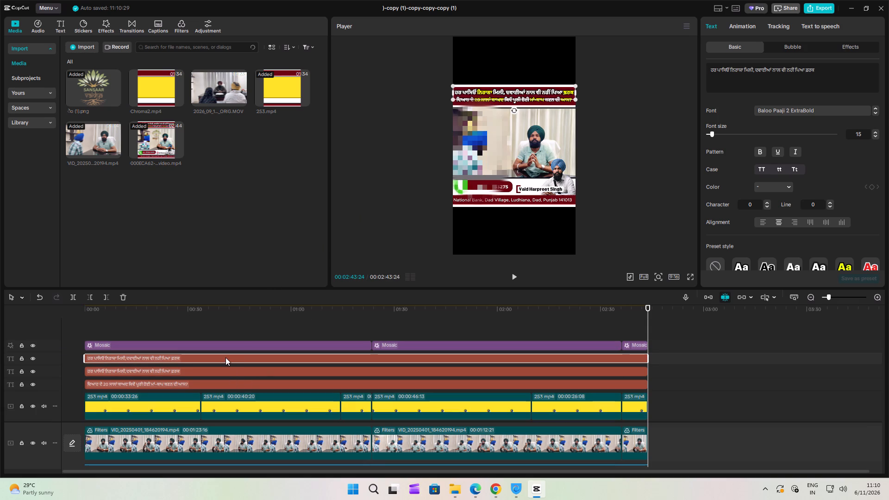
drag(523, 92, 524, 110)
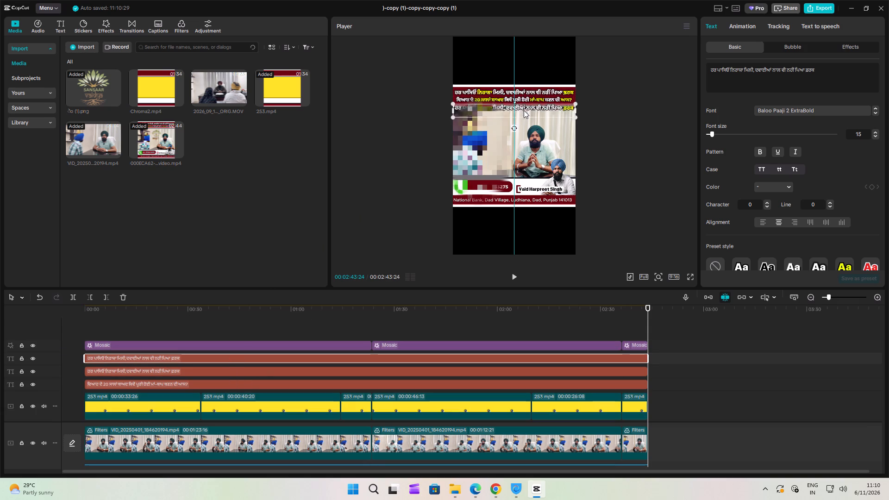
drag(524, 110, 522, 225)
double_click(522, 225)
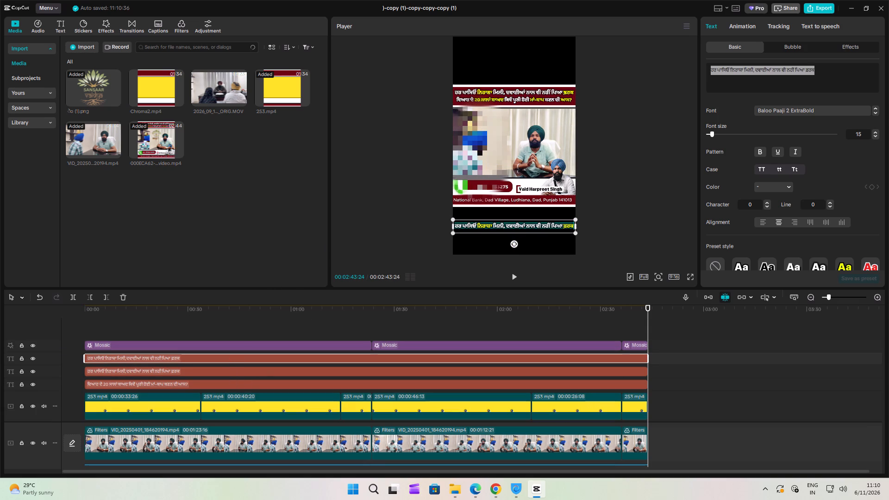
text(SANSAAR VAIDYA)
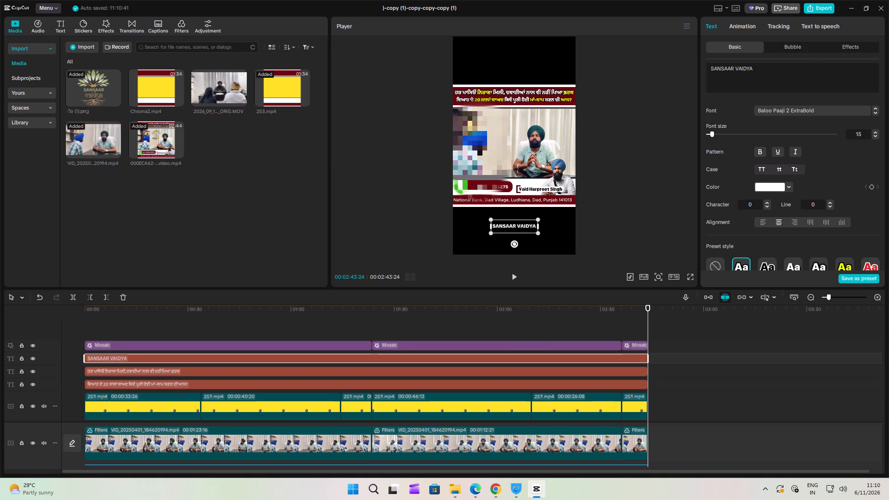
key(shift+Return)
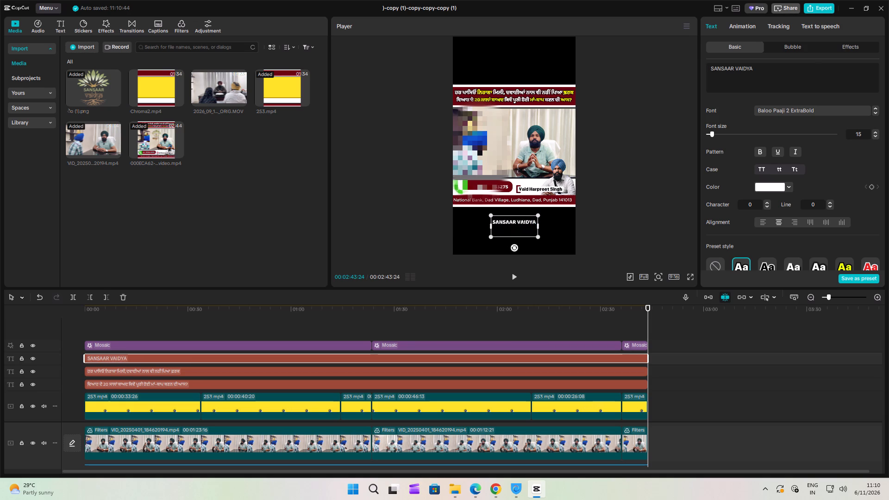
text(LU)
text(DHIANA)
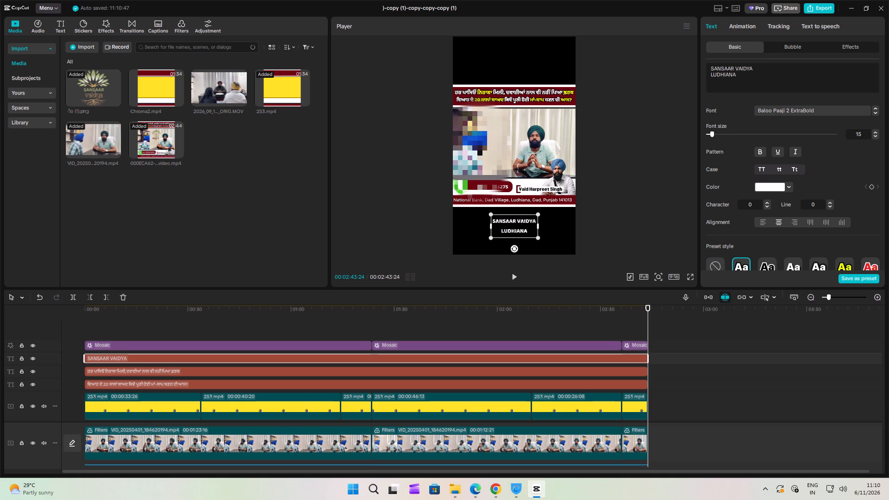
text(,)
key(space)
text(PUNJAB)
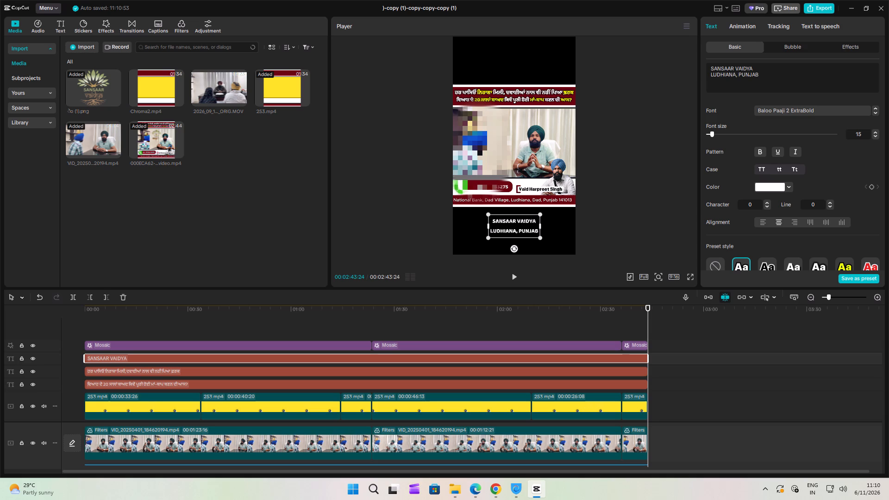
Apply the red preset style with a white outline to only the "LUDHIANA, PUNJAB" line.
key(Up)
key(Down)
key(Left)
key(Left)
key(Left)
key(Left)
key(Left)
key(Left)
key(Left)
key(Left)
key(Left)
key(Left)
key(Left)
key(Left)
key(Left)
key(Left)
key(Left)
key(Left)
key(Left)
key(Left)
key(Left)
key(Left)
drag(490, 231, 538, 230)
click(867, 262)
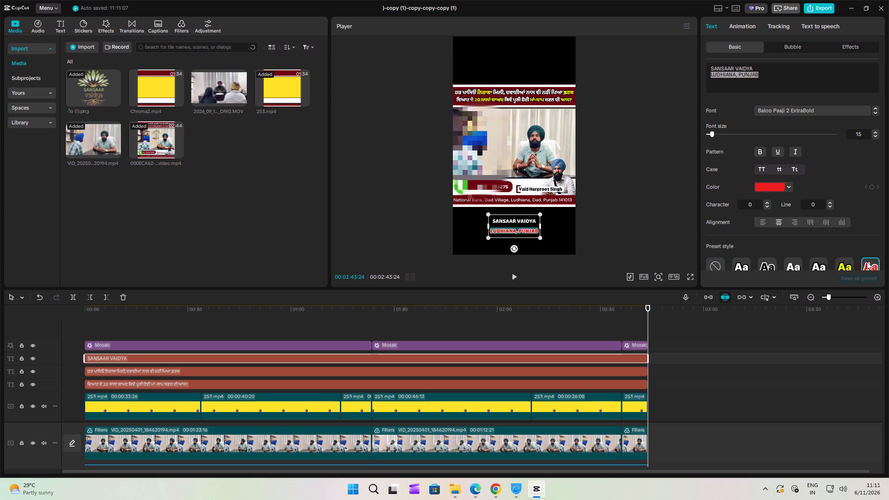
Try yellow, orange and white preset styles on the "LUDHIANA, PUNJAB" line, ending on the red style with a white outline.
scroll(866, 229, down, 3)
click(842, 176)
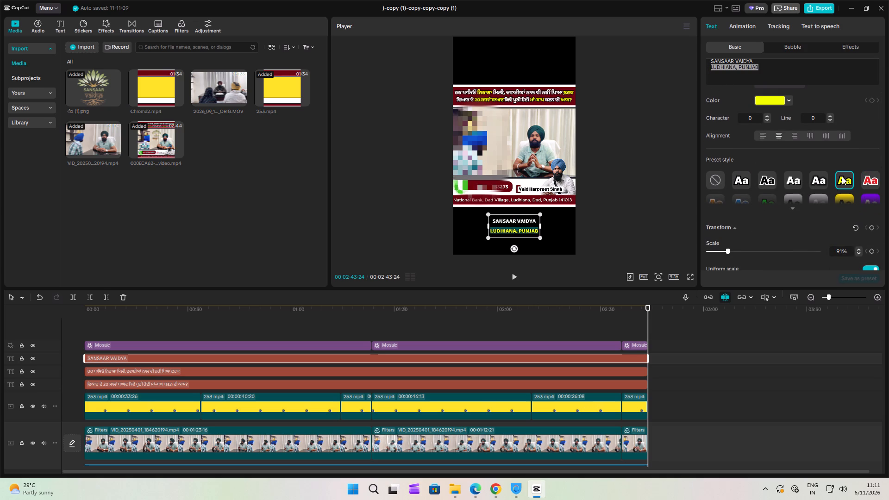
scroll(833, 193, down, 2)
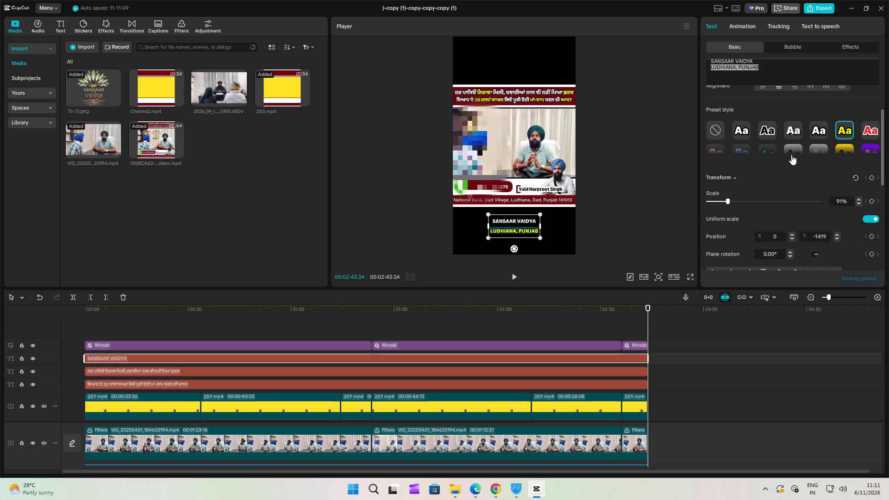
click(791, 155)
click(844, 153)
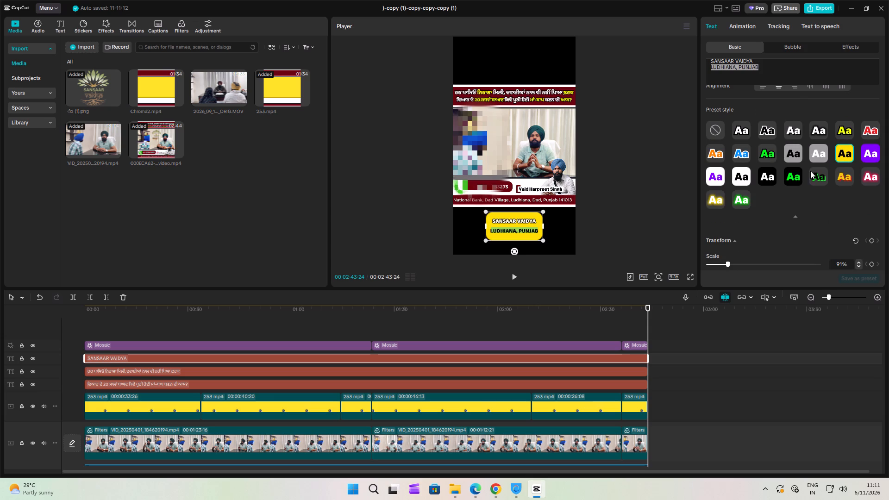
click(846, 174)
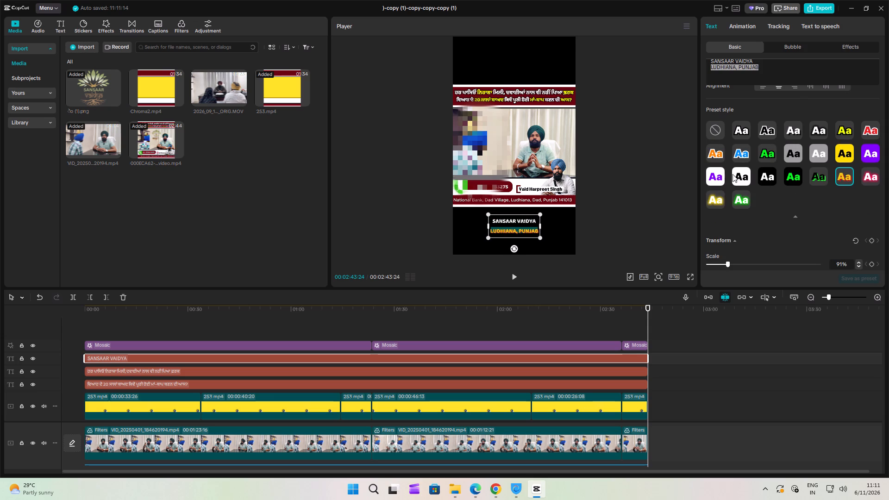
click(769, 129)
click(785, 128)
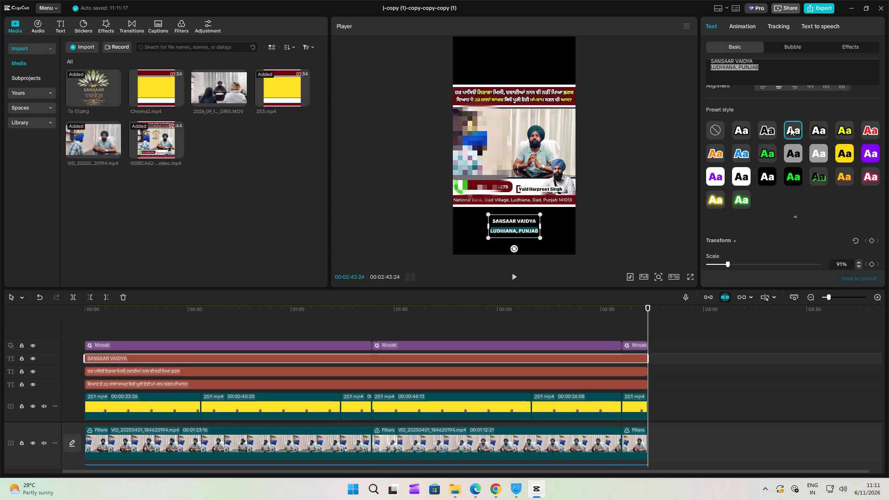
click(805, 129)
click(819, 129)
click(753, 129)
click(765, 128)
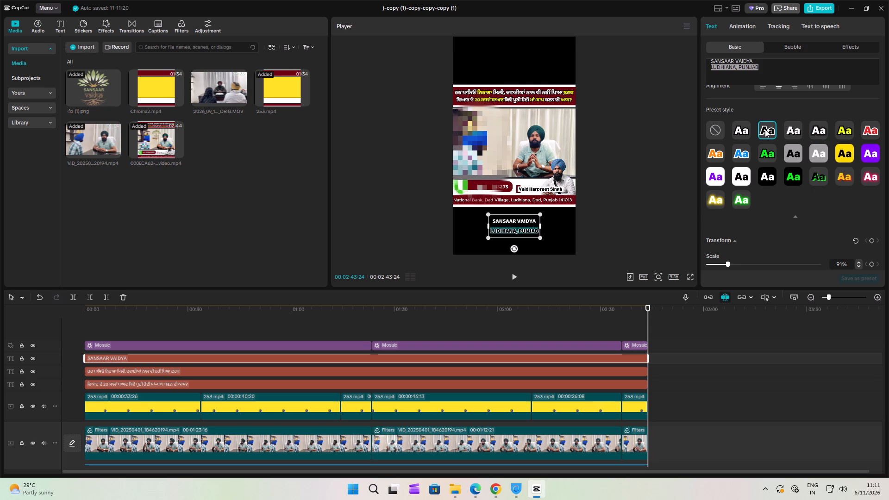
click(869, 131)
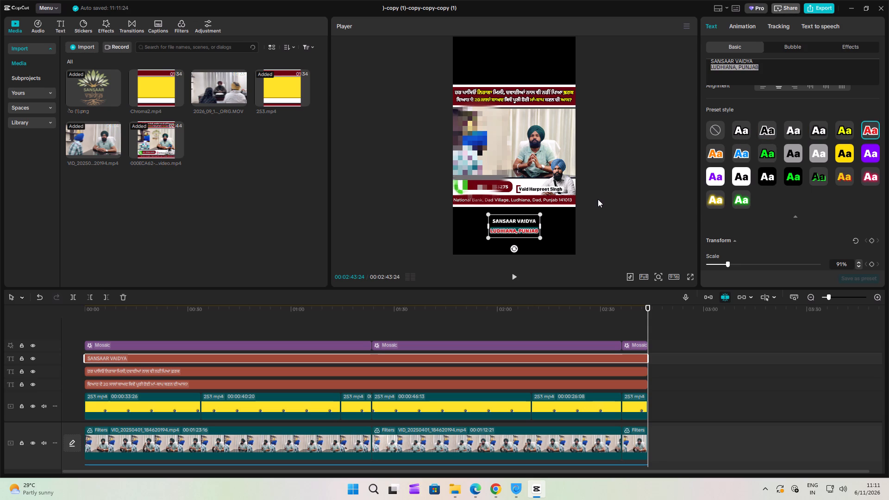
Set the font size of the "LUDHIANA, PUNJAB" line to 18.
scroll(742, 121, up, 9)
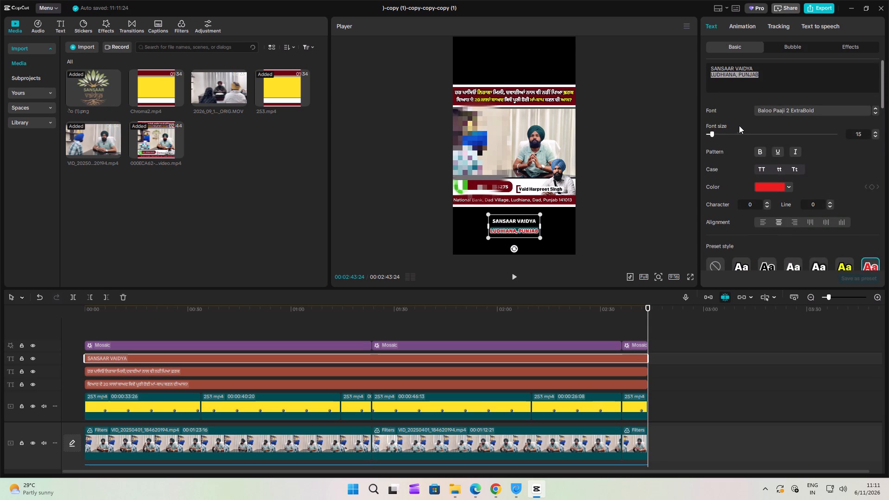
click(713, 131)
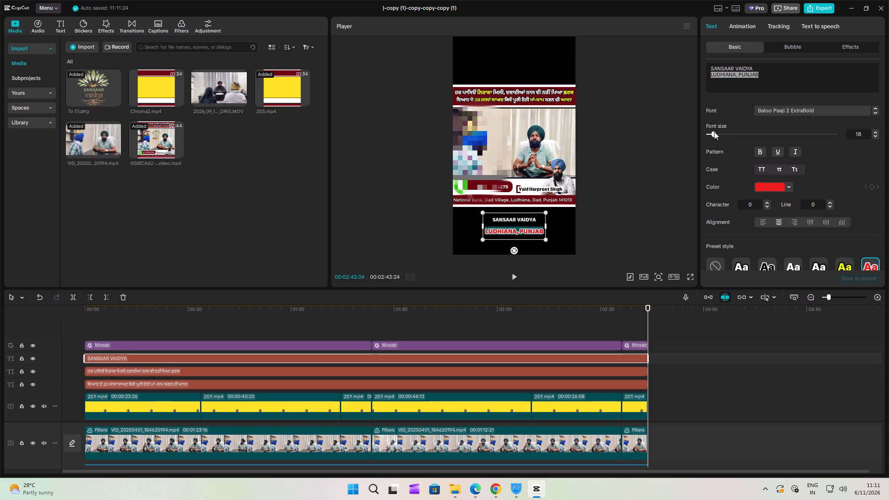
Set the font size of only the "SANSAAR VAIDYA" line in the lower text block to 26.
click(502, 225)
drag(492, 217, 526, 217)
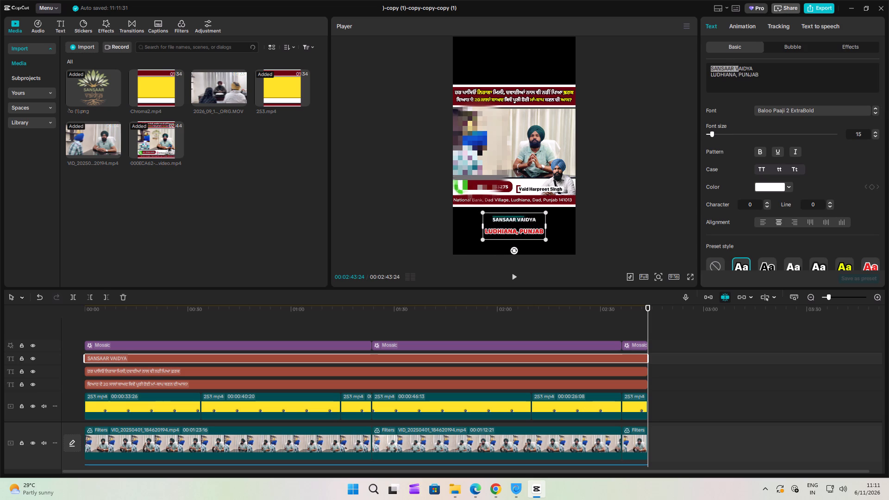
drag(526, 217, 544, 215)
drag(712, 133, 716, 133)
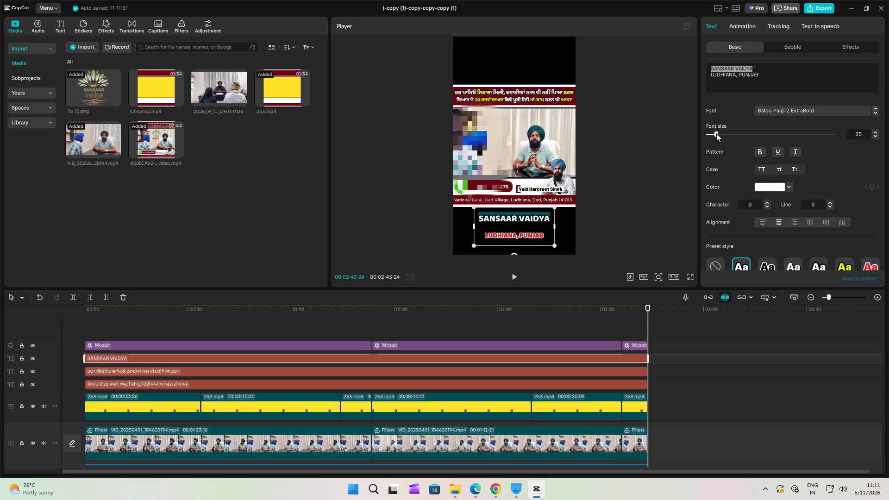
drag(716, 133, 717, 133)
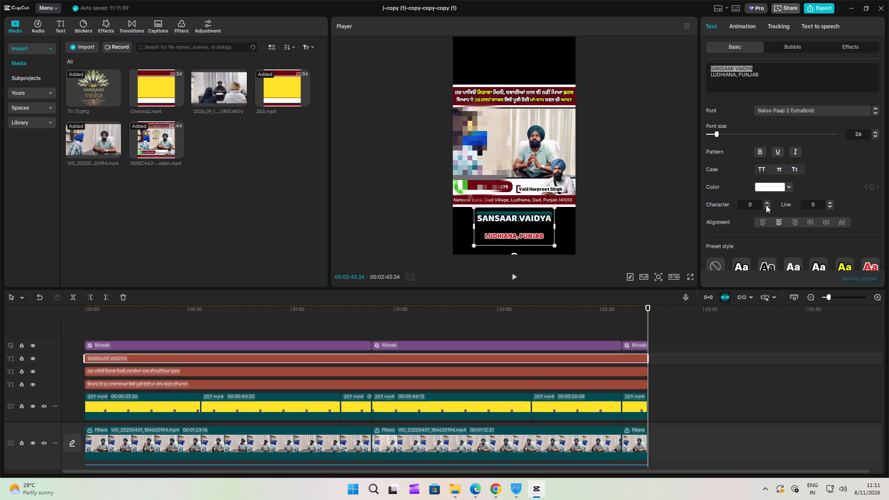
Tighten the line spacing of the clinic name and location text to -7.
click(830, 202)
triple_click(828, 206)
triple_click(831, 206)
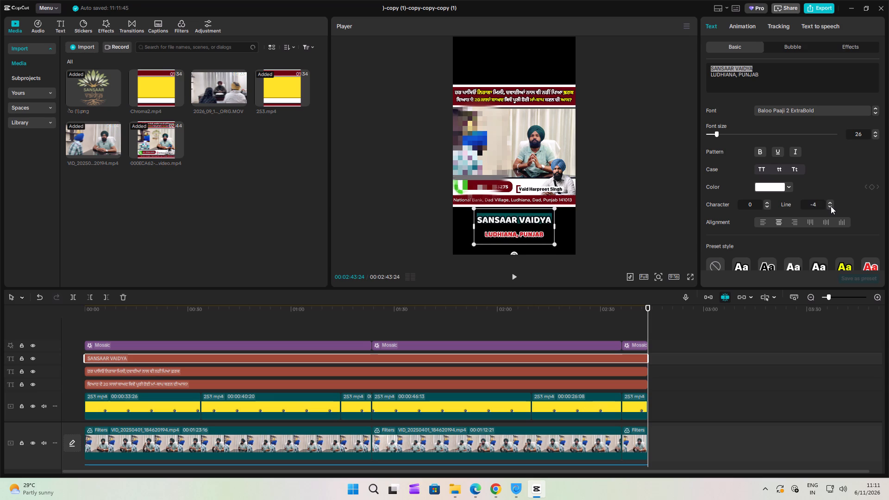
triple_click(831, 206)
click(831, 206)
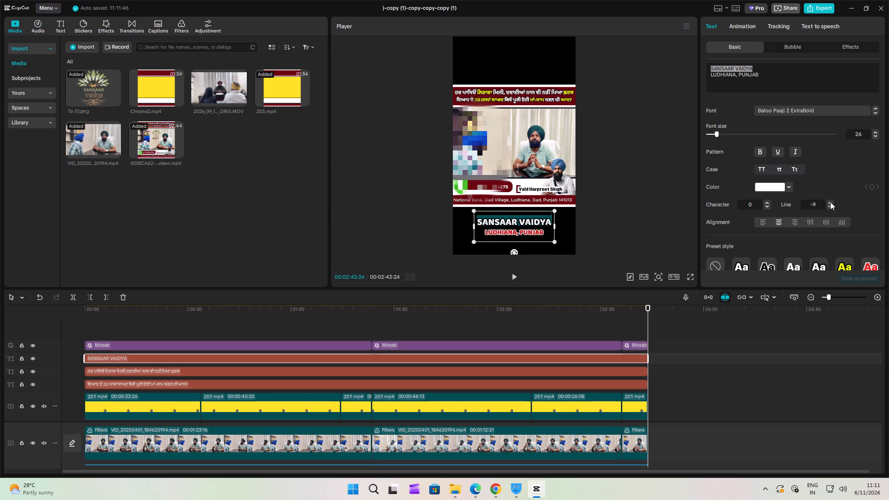
click(830, 201)
click(830, 201)
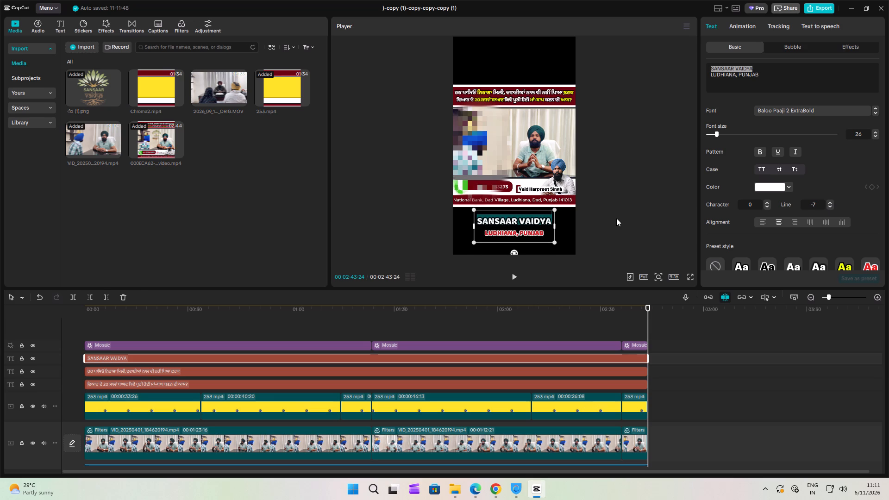
click(616, 218)
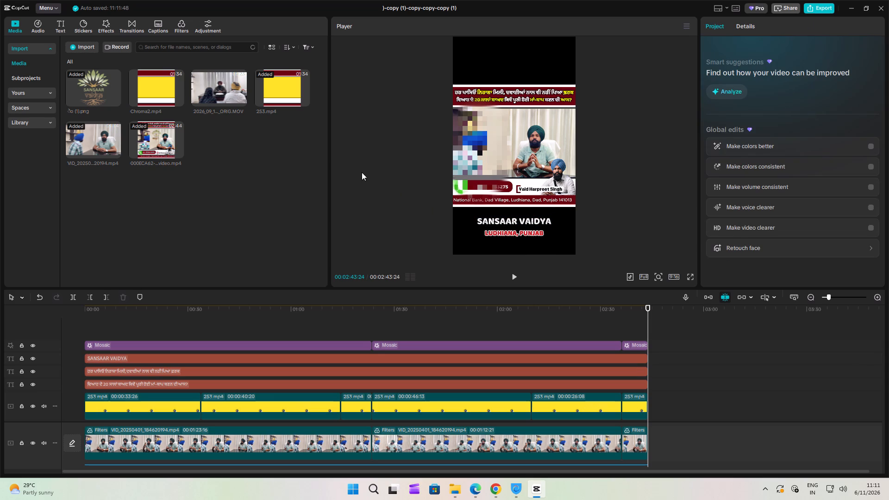
click(362, 172)
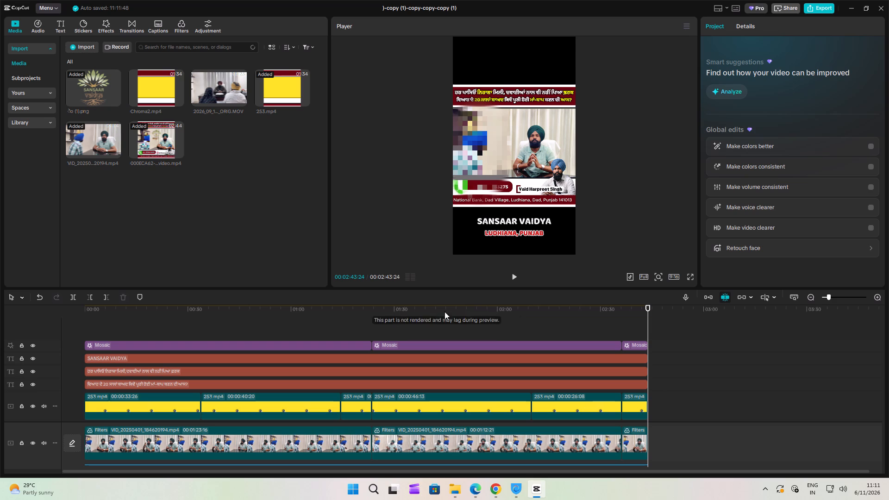
Move the clinic name and location text slightly down within the lower black band, keeping it horizontally centred.
click(523, 222)
drag(525, 221, 525, 223)
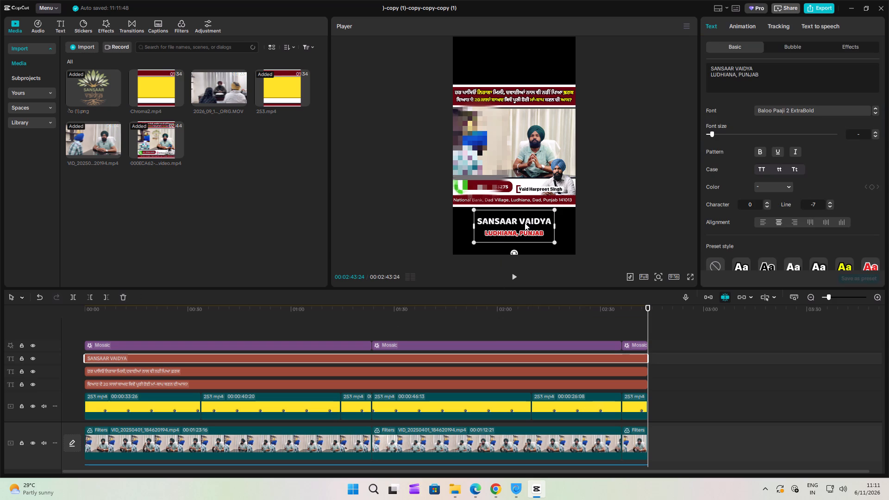
drag(525, 223, 525, 222)
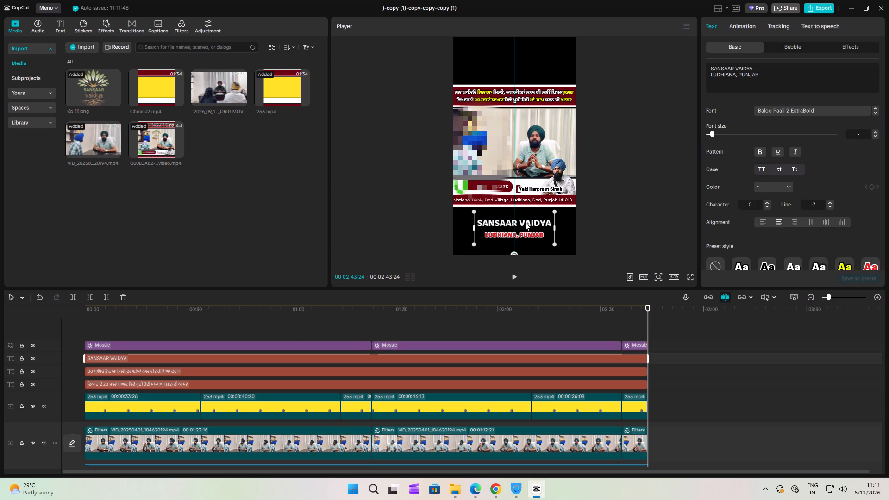
drag(525, 222, 525, 225)
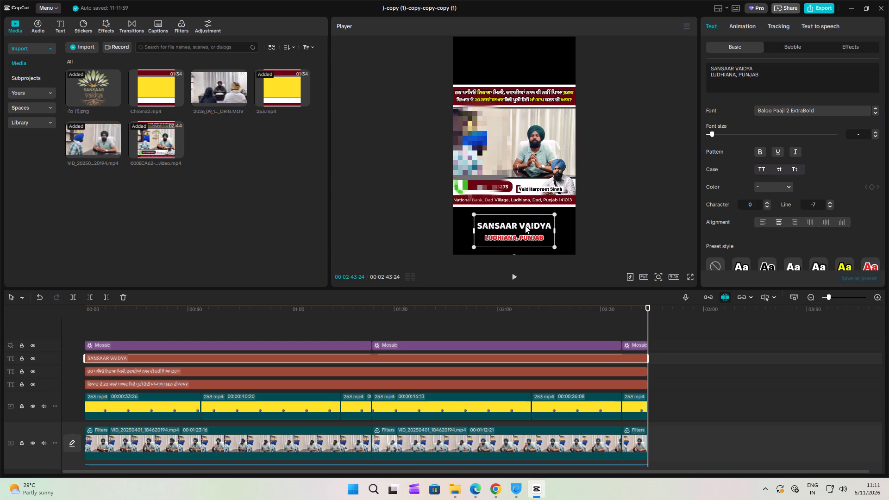
Duplicate the clinic text clip and place the copy on its own text track, starting at the beginning of the timeline.
key(ctrl+c)
key(ctrl+v)
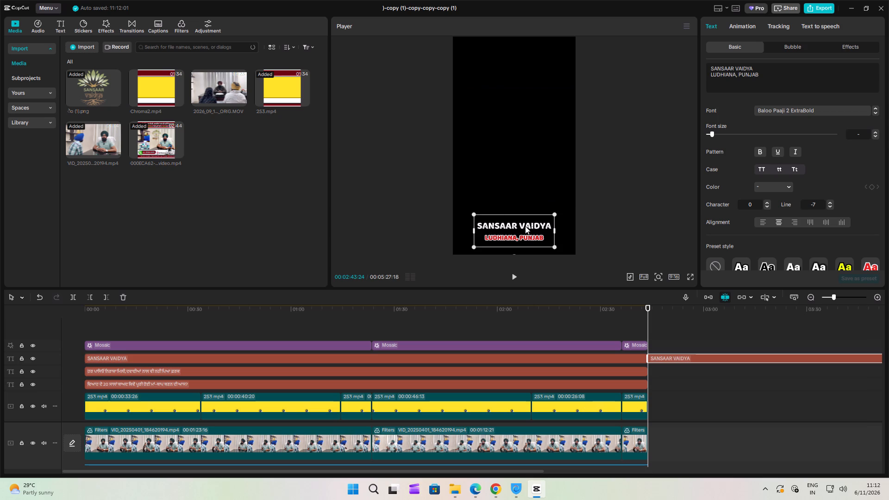
drag(689, 357, 321, 347)
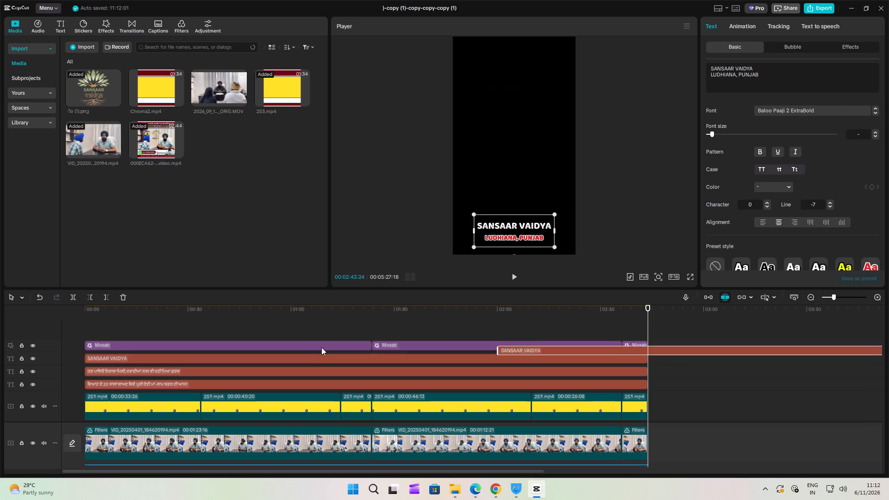
drag(321, 347, 0, 362)
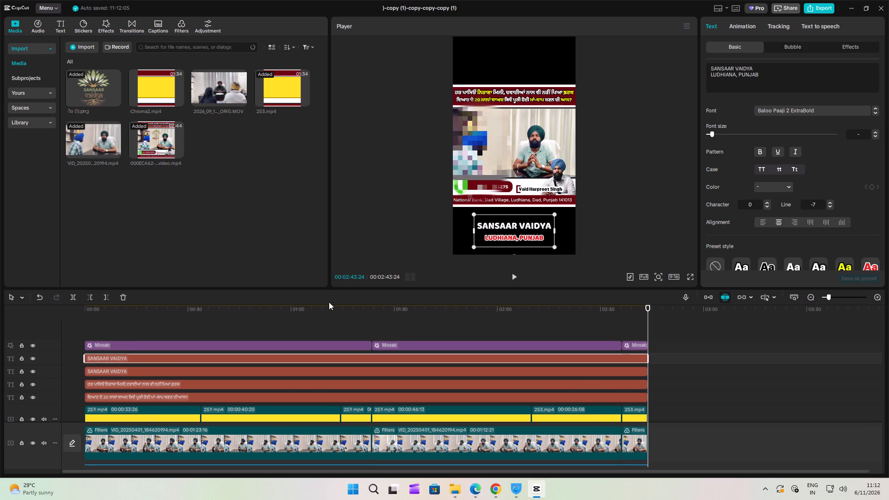
Move the duplicated clinic text into the black band above the headline, centred horizontally.
drag(525, 227, 529, 68)
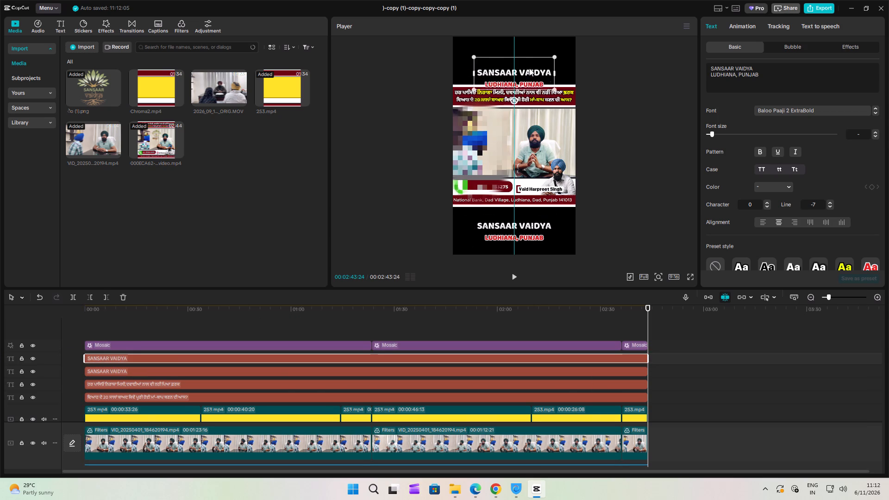
drag(529, 68, 531, 57)
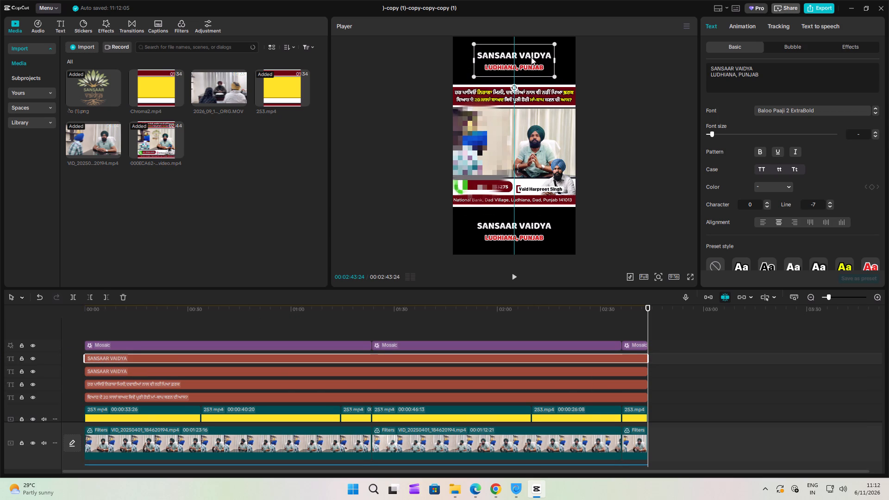
drag(531, 57, 531, 57)
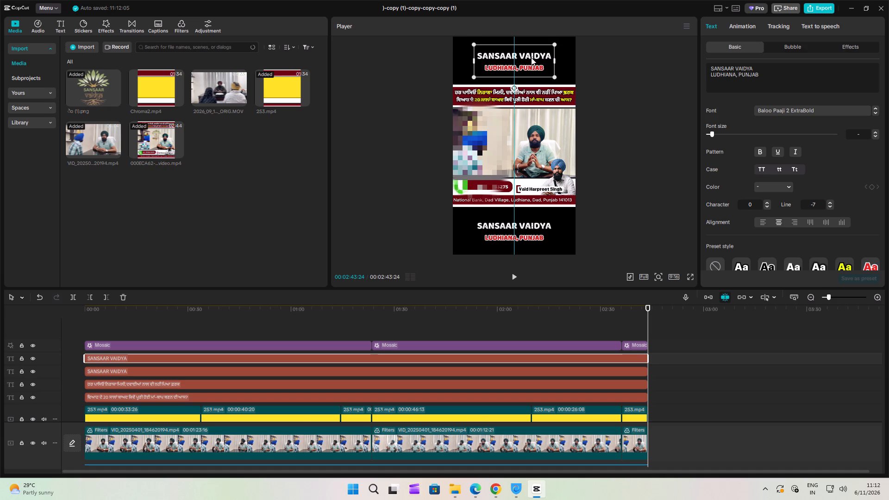
drag(531, 57, 531, 56)
click(626, 87)
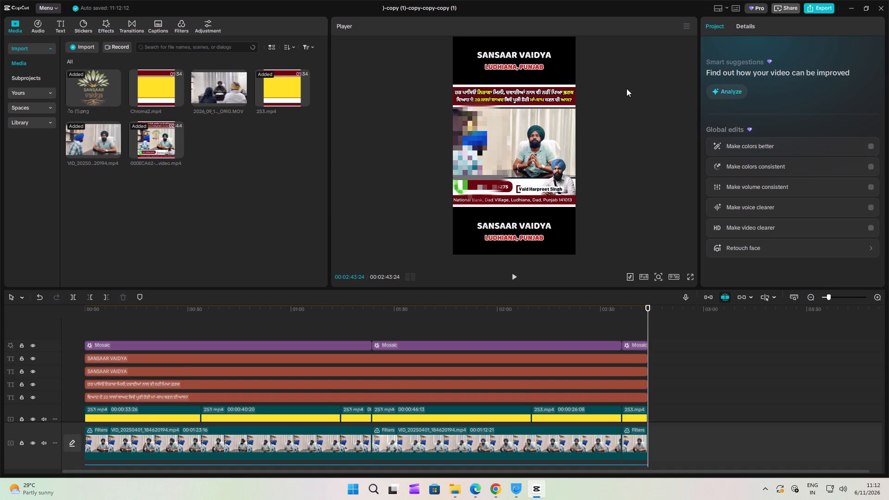
Check the placement of both clinic text blocks in the 9:16 layout with a full-screen preview.
click(688, 277)
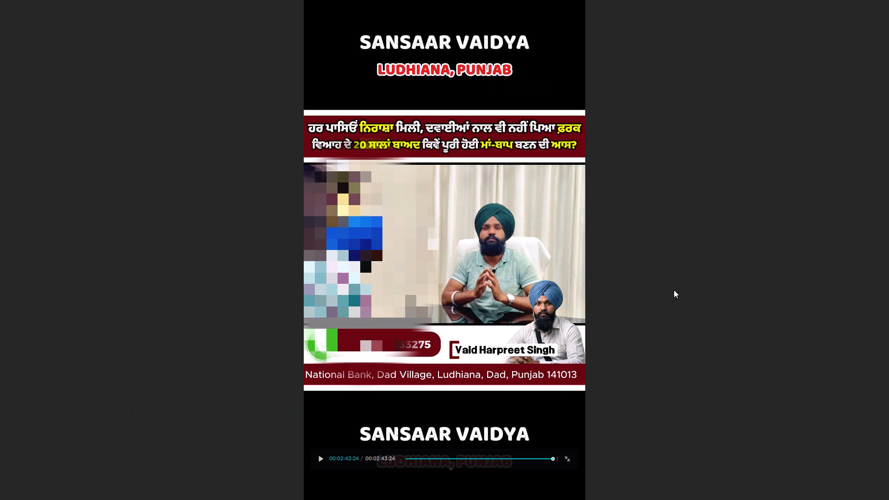
click(668, 378)
click(662, 393)
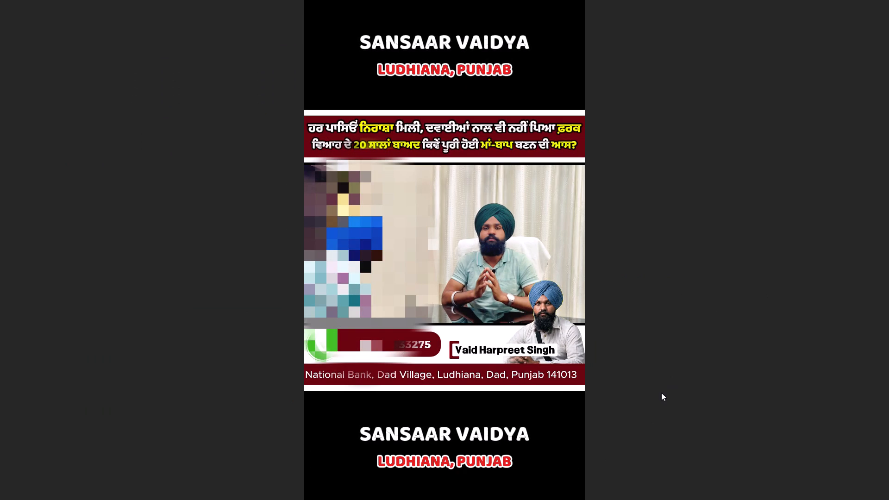
click(623, 403)
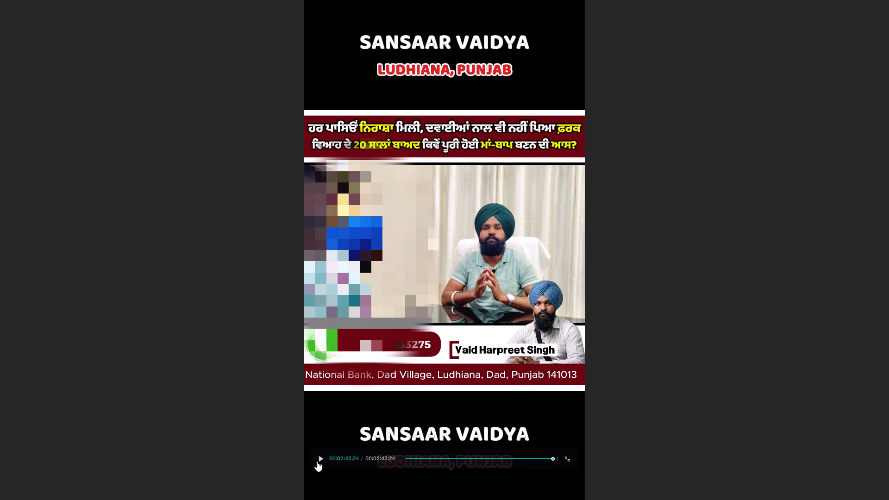
click(565, 462)
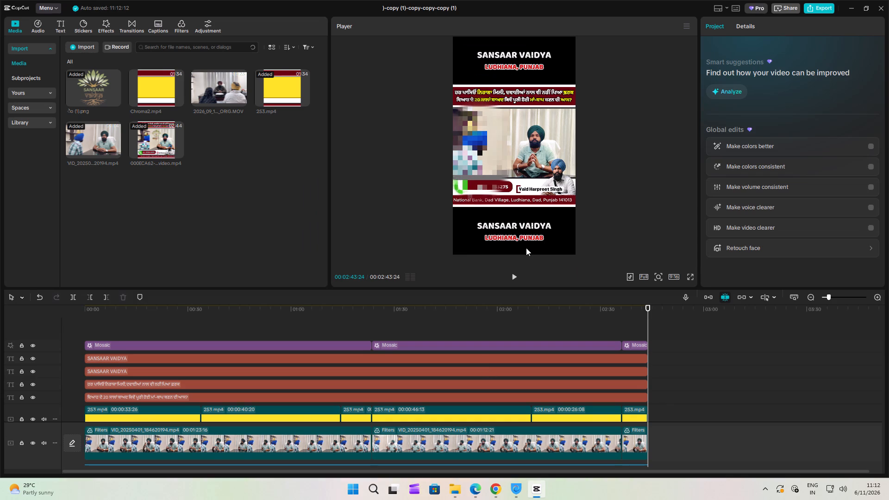
scroll(630, 206, down, 2)
ctrl+scroll(613, 204, down, 1)
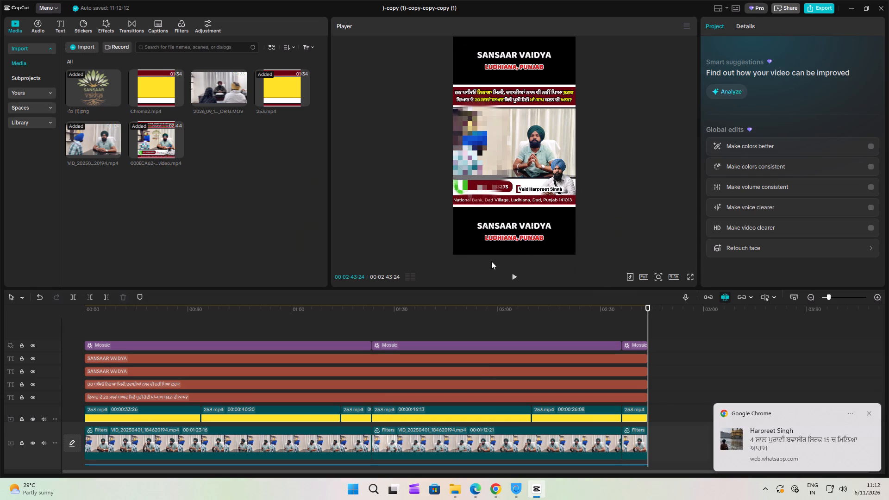
Nudge the lower clinic text slightly upward in its black band and check the layout full screen.
click(512, 225)
click(513, 225)
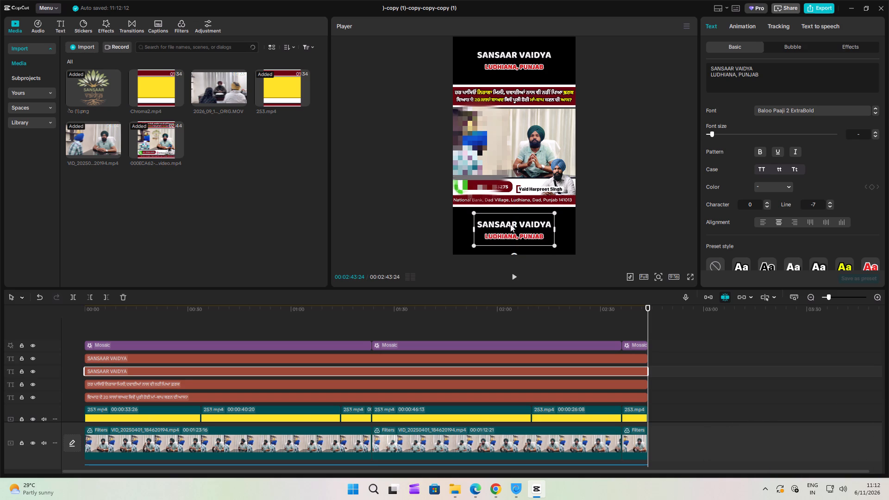
click(635, 188)
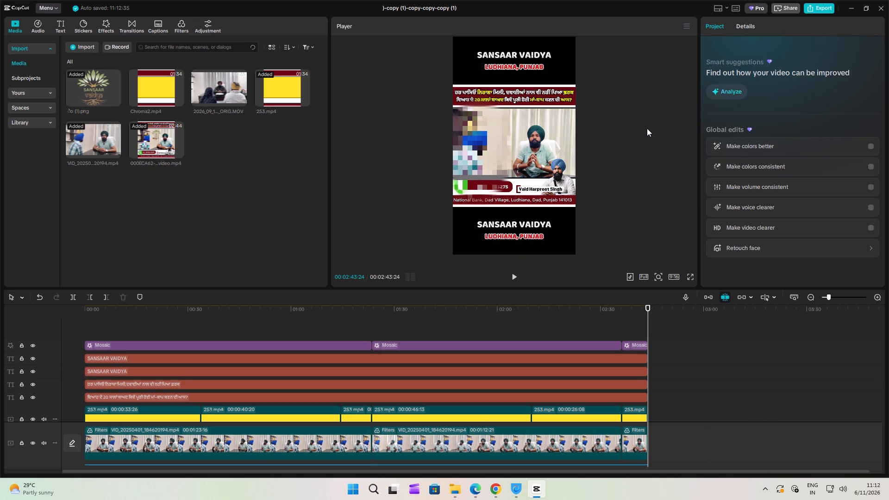
click(689, 278)
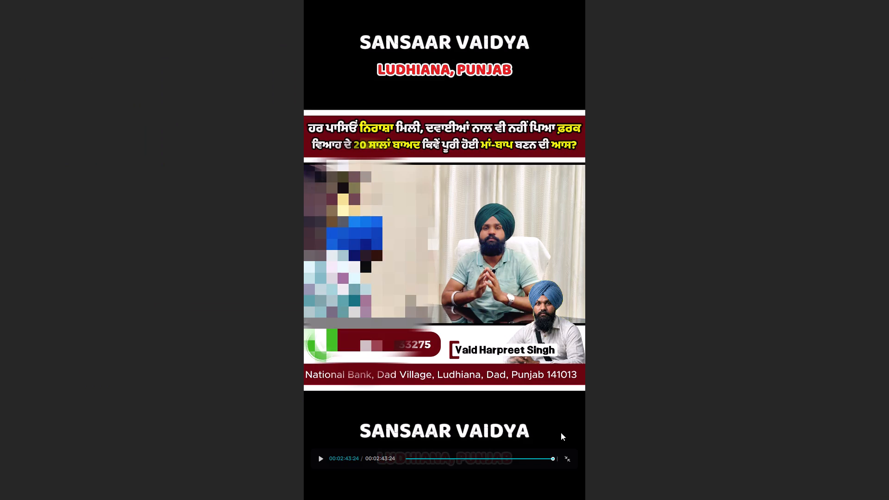
click(570, 457)
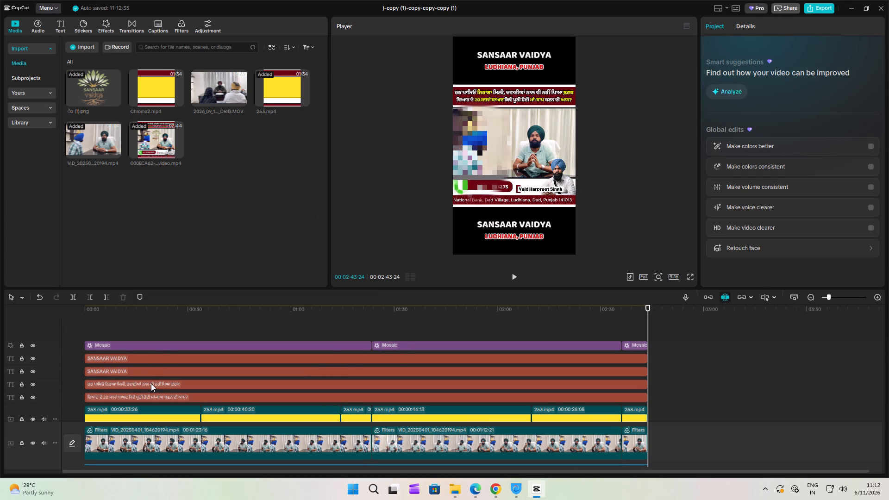
Move all four text clips together onto tracks above the Mosaic effect track.
drag(661, 384, 599, 389)
drag(665, 356, 609, 399)
drag(310, 359, 310, 358)
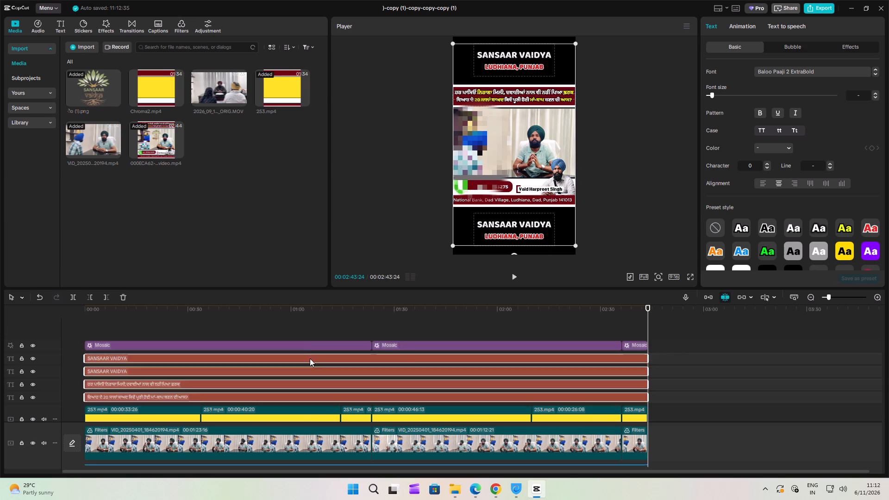
drag(310, 358, 296, 309)
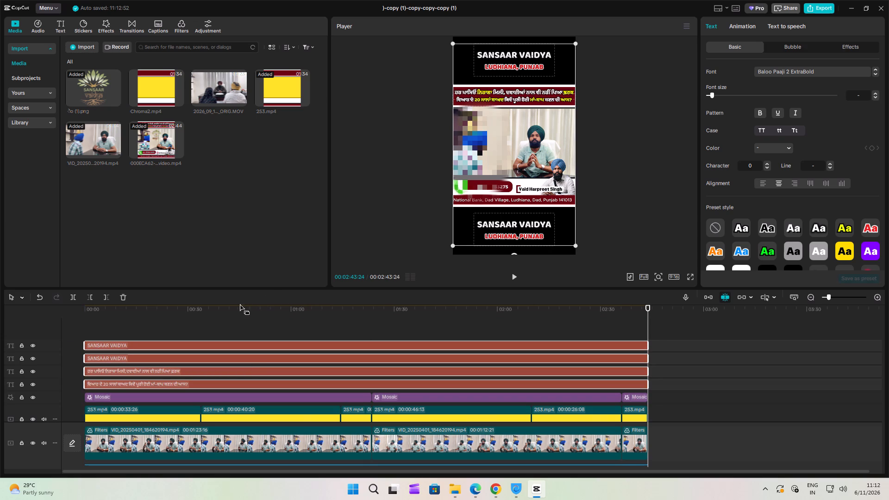
Move all the yellow overlay video clips together onto a track directly above the Mosaic effect track.
click(219, 317)
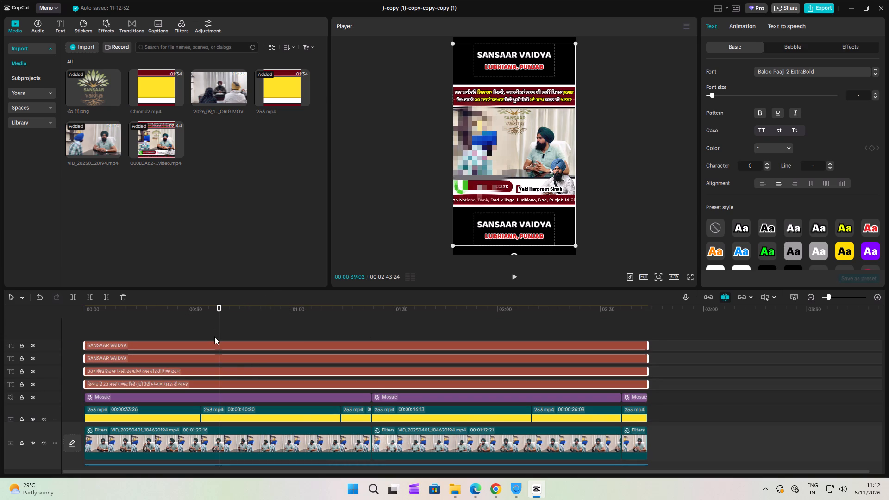
scroll(382, 338, down, 4)
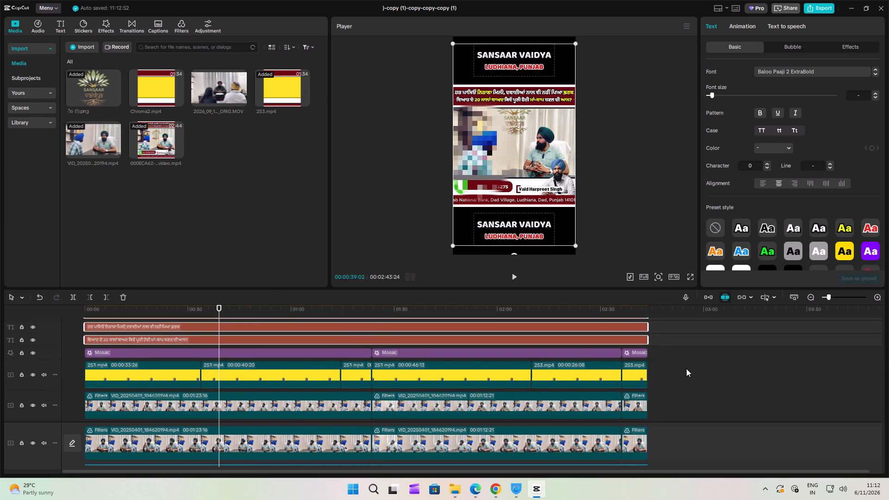
drag(686, 369, 85, 381)
drag(120, 371, 119, 360)
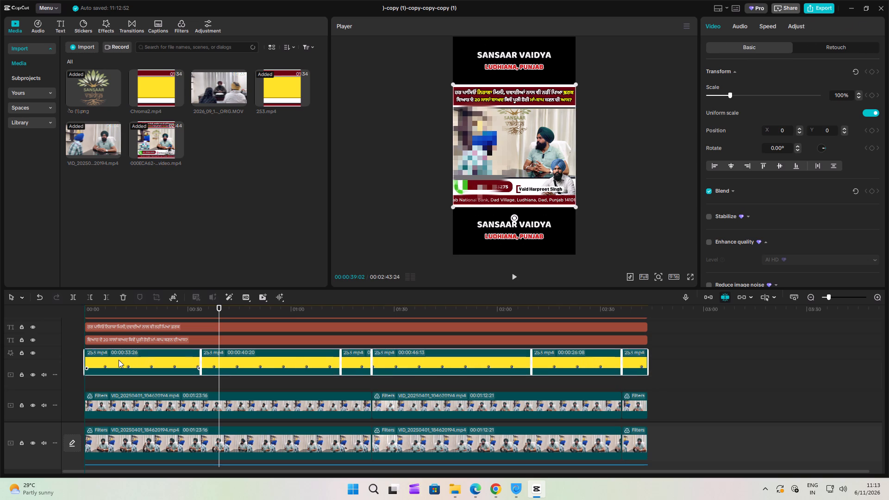
drag(119, 360, 117, 350)
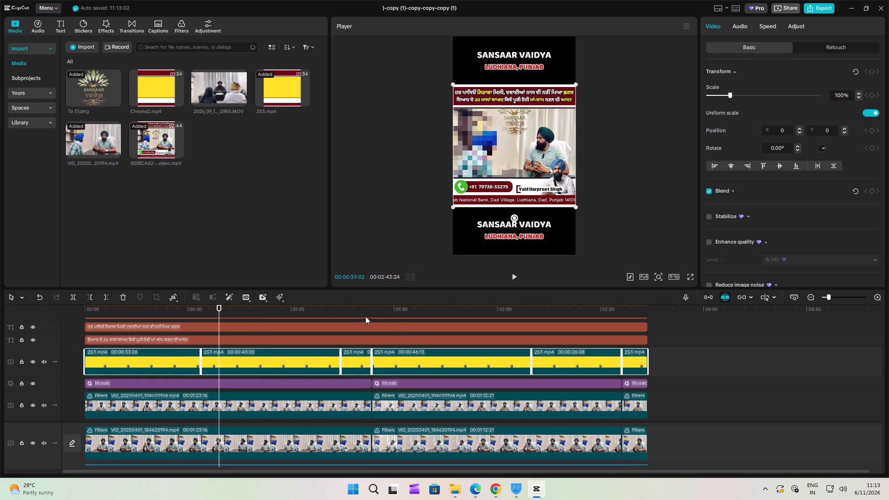
Check the reordered layers near the seven-second mark with a full-screen preview.
click(727, 355)
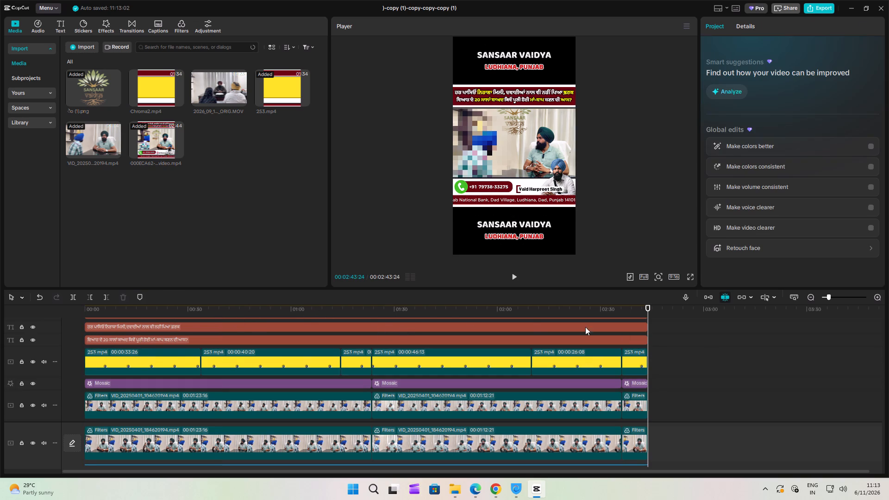
drag(409, 309, 109, 315)
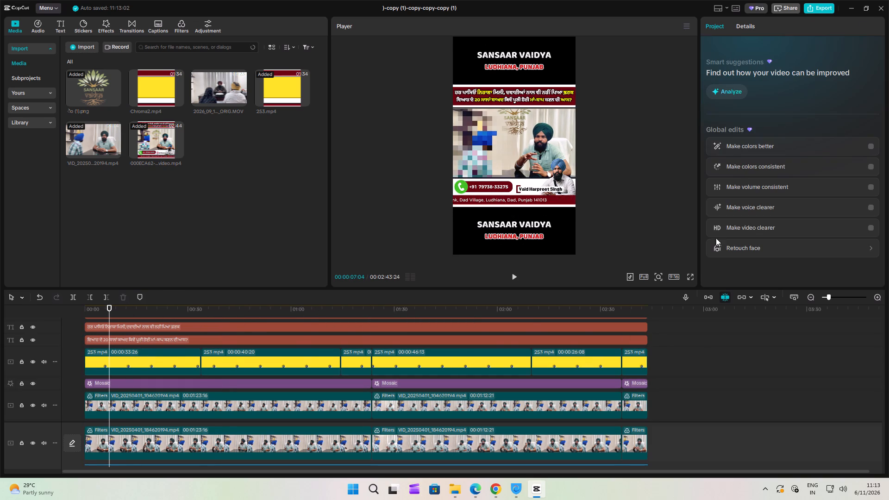
click(691, 279)
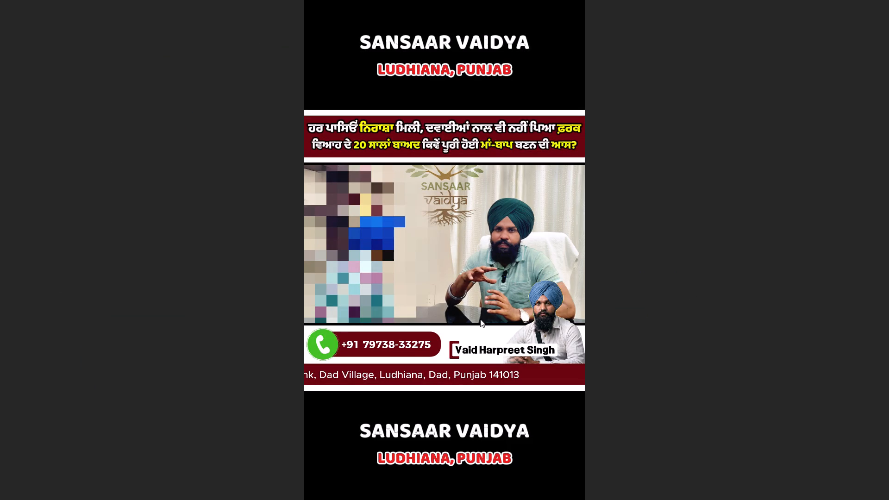
click(698, 312)
click(567, 462)
Delete the second and third clips on the clinic logo track, keeping only the first logo clip.
scroll(122, 387, down, 3)
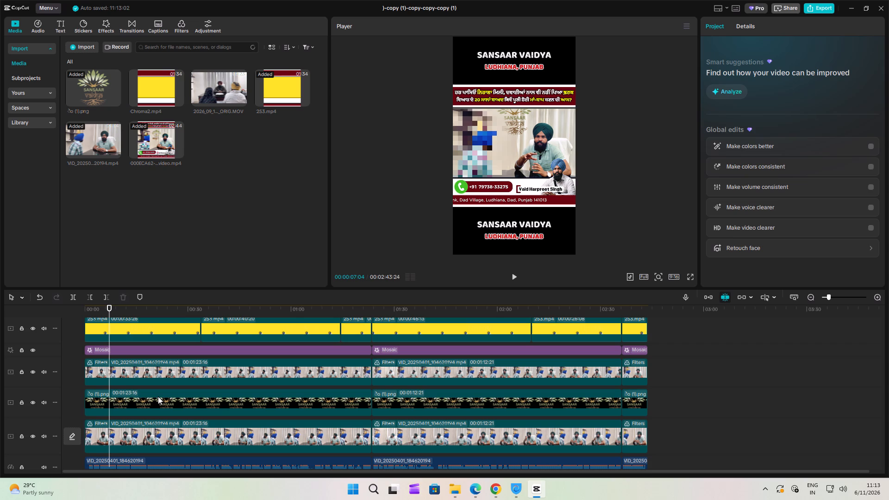
scroll(336, 367, up, 4)
scroll(614, 152, up, 5)
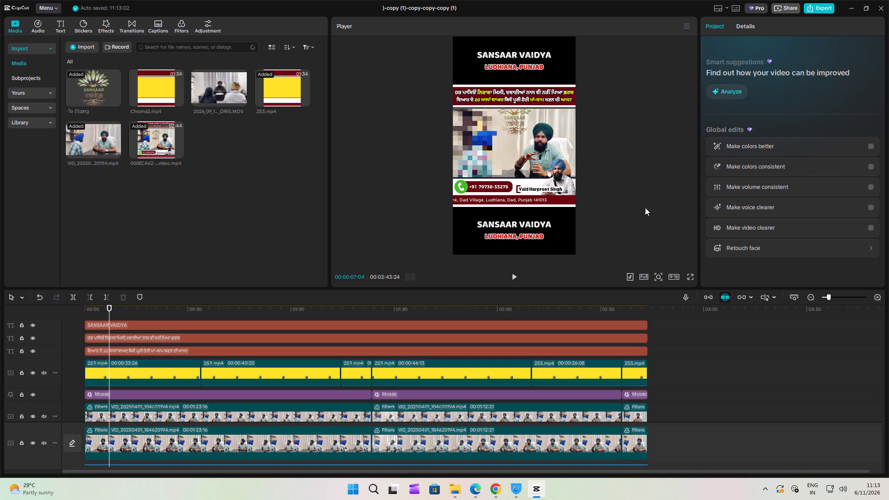
scroll(624, 234, down, 3)
scroll(477, 356, down, 5)
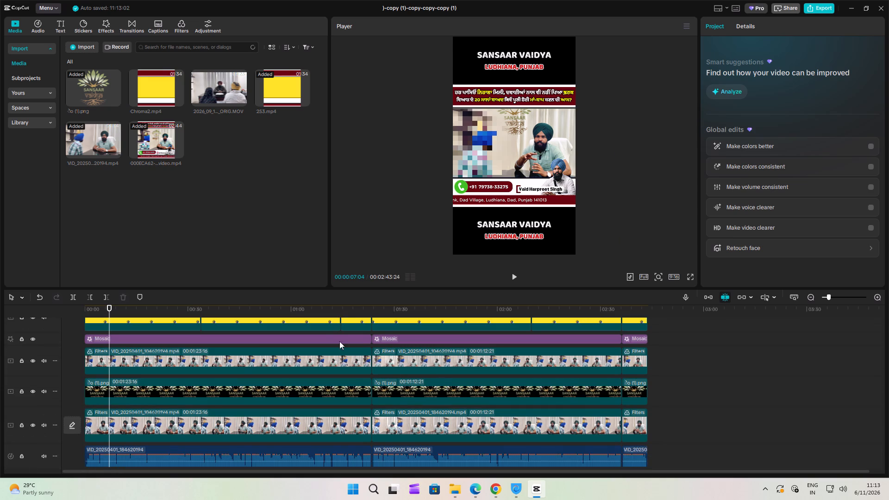
click(258, 389)
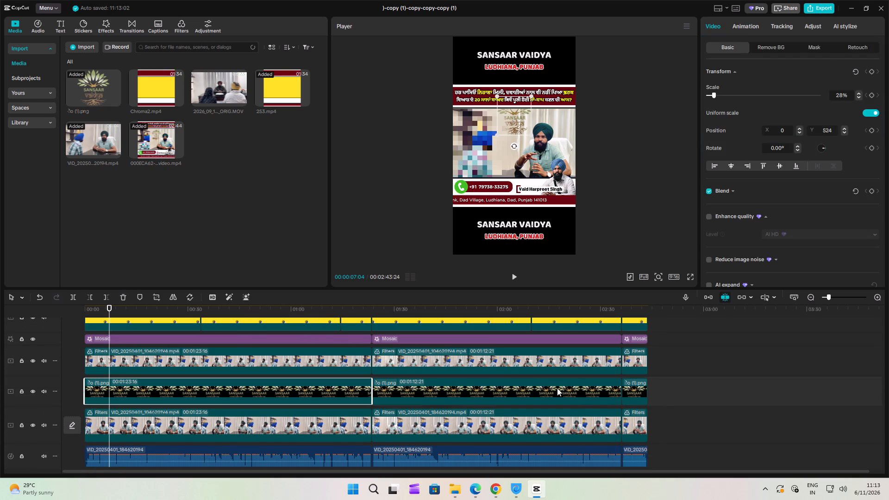
drag(702, 383, 495, 391)
key(Delete)
Extend the remaining logo clip to the end of the video, giving it a duration of 00:02:43:24.
click(361, 394)
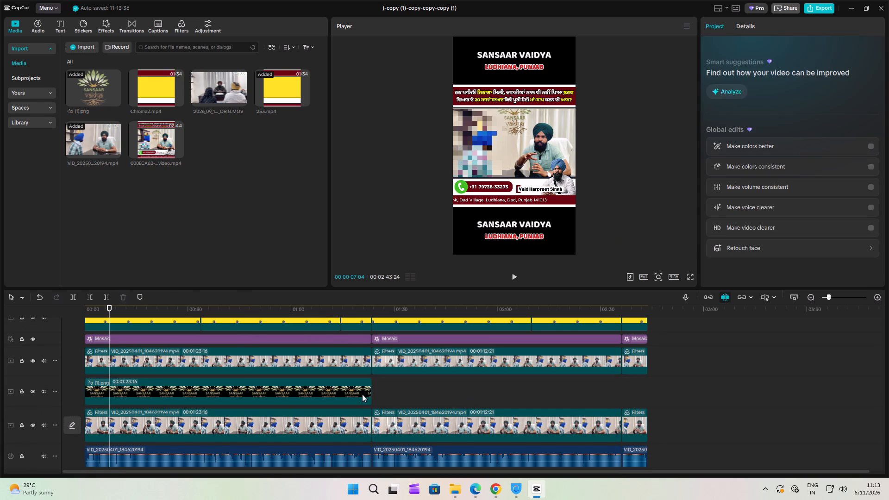
drag(374, 393, 651, 386)
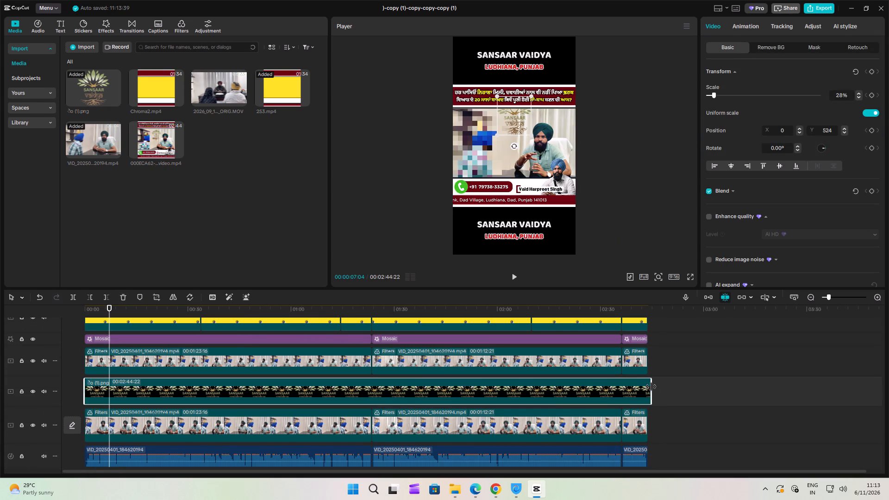
drag(651, 387, 647, 387)
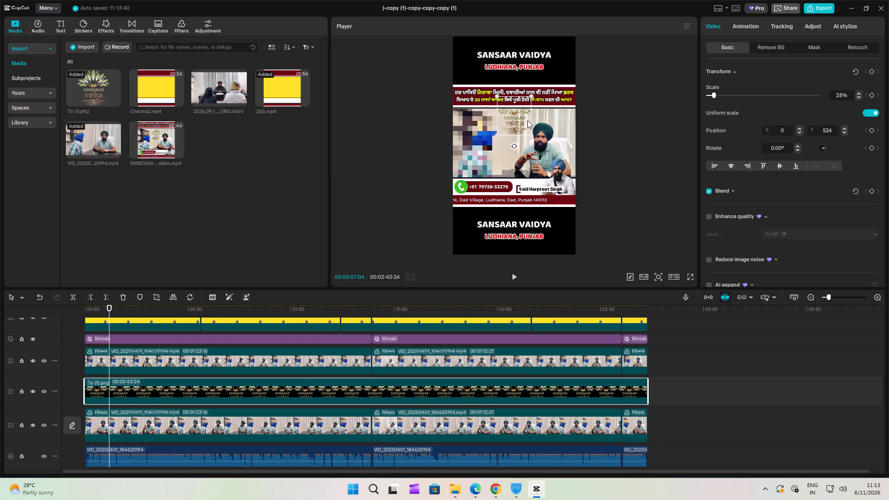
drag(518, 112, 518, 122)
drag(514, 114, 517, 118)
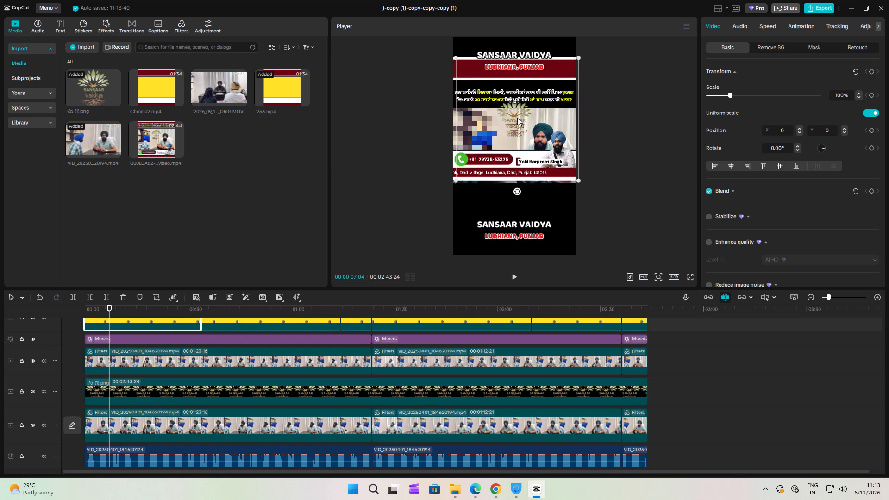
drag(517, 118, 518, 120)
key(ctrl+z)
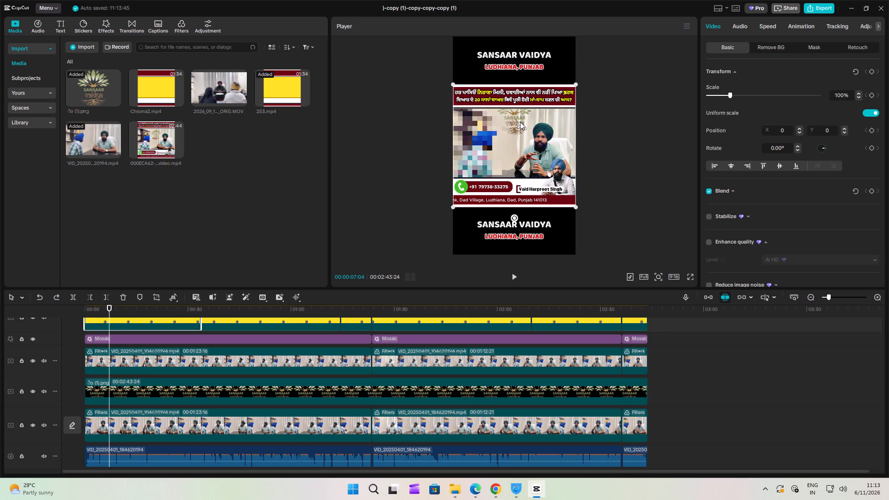
Scale the logo to about 23% and place it beside the doctor's head, below the headline, at about X 143, Y 365.
click(515, 386)
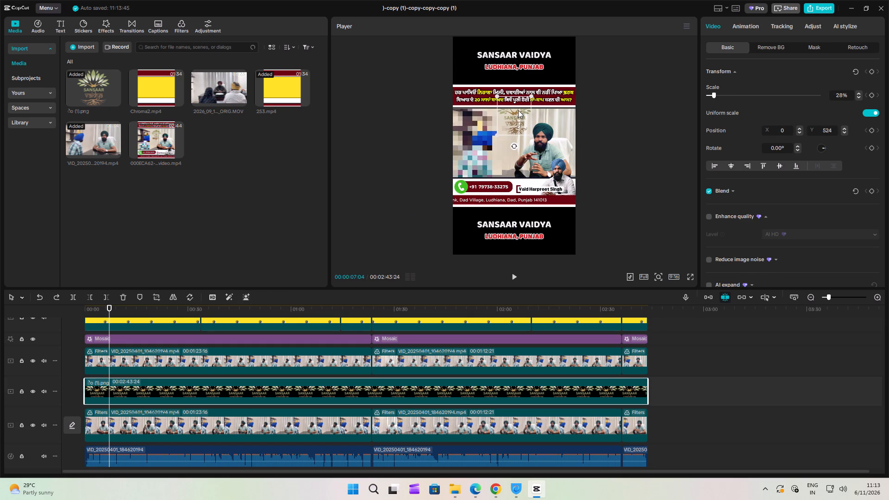
drag(514, 113, 515, 125)
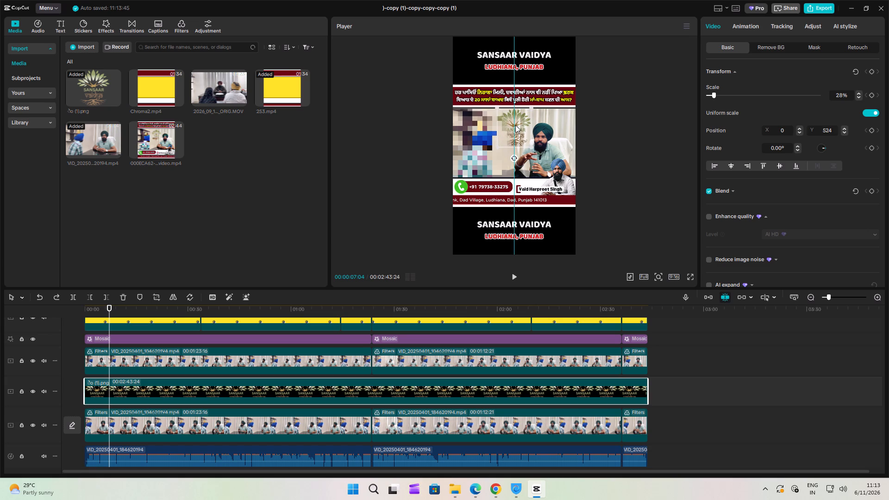
drag(496, 147, 505, 141)
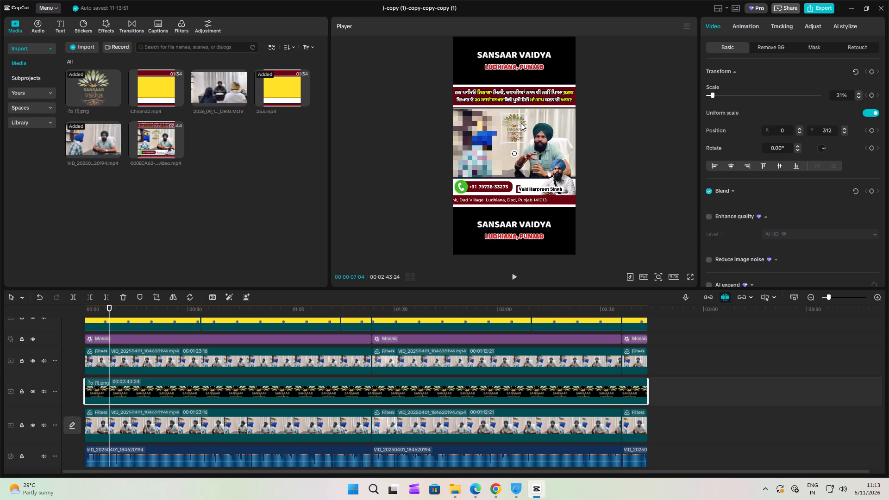
drag(519, 120, 527, 117)
drag(507, 139, 500, 146)
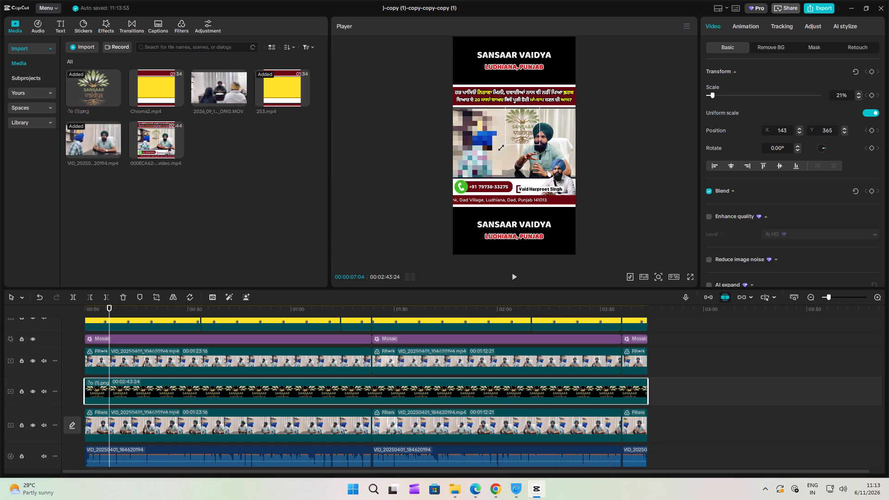
drag(500, 146, 506, 143)
click(506, 143)
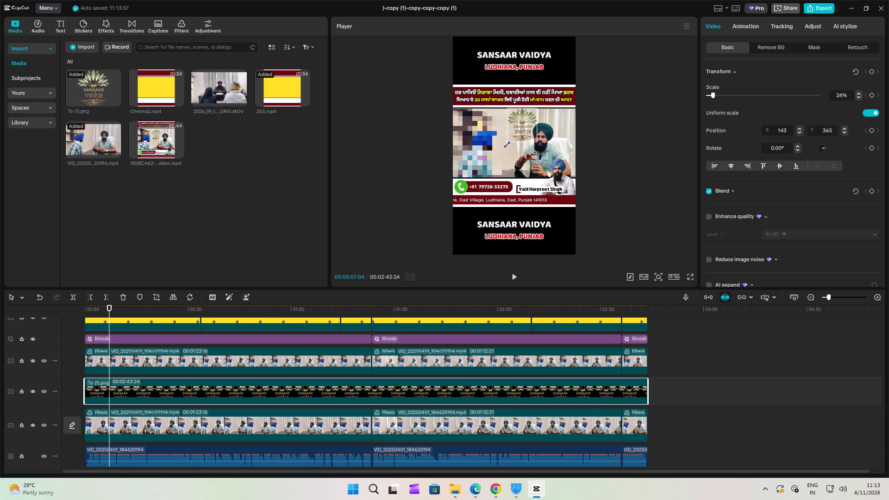
click(522, 115)
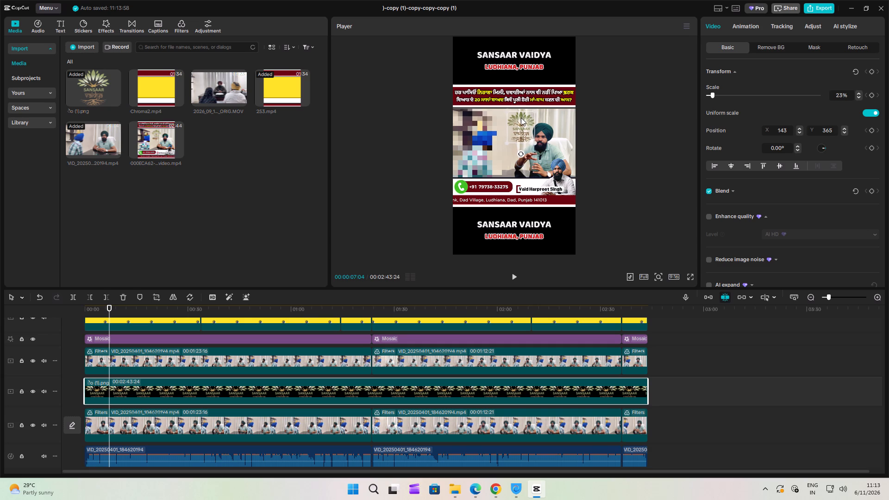
click(668, 170)
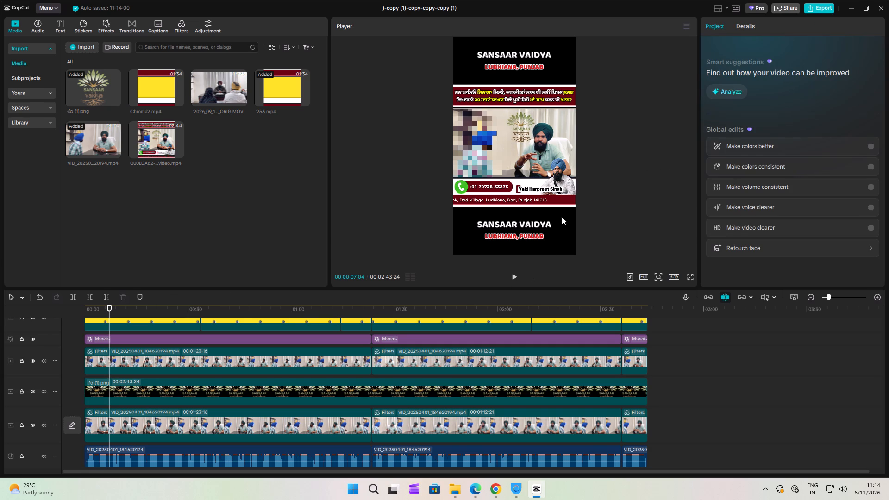
Play the video full screen to check the logo's placement, and stop playback near the 33-second mark.
click(691, 275)
key(space)
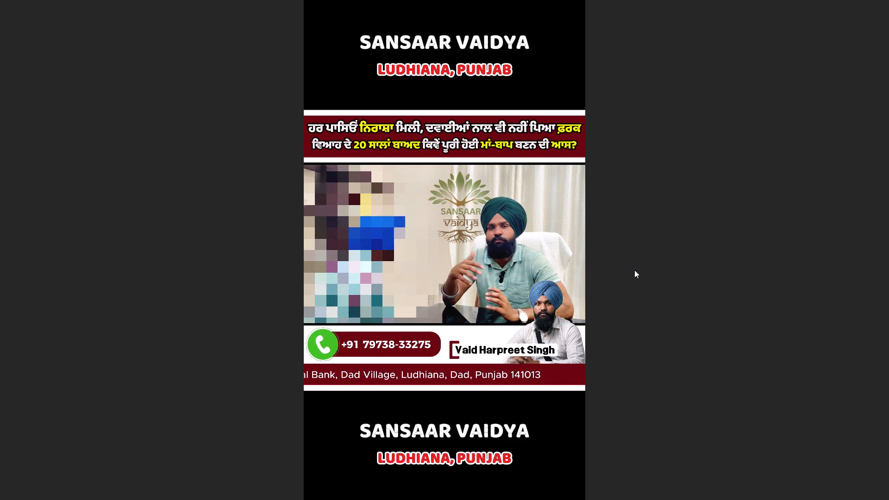
click(571, 363)
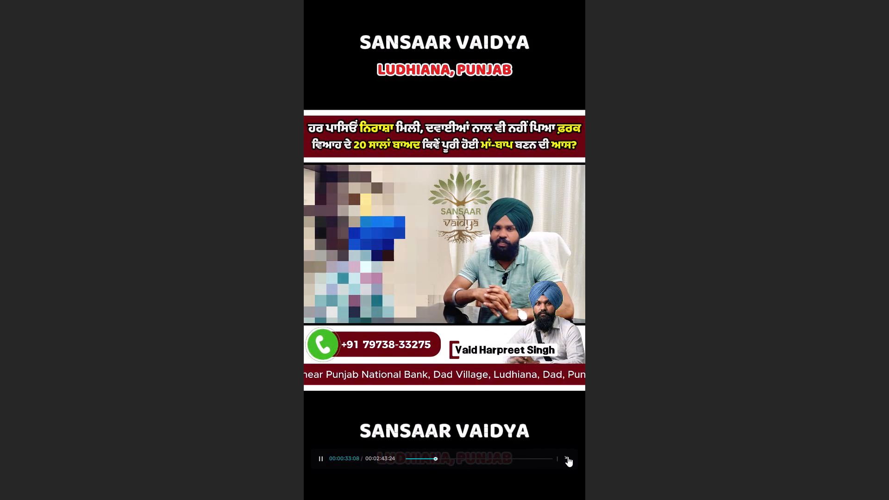
click(568, 456)
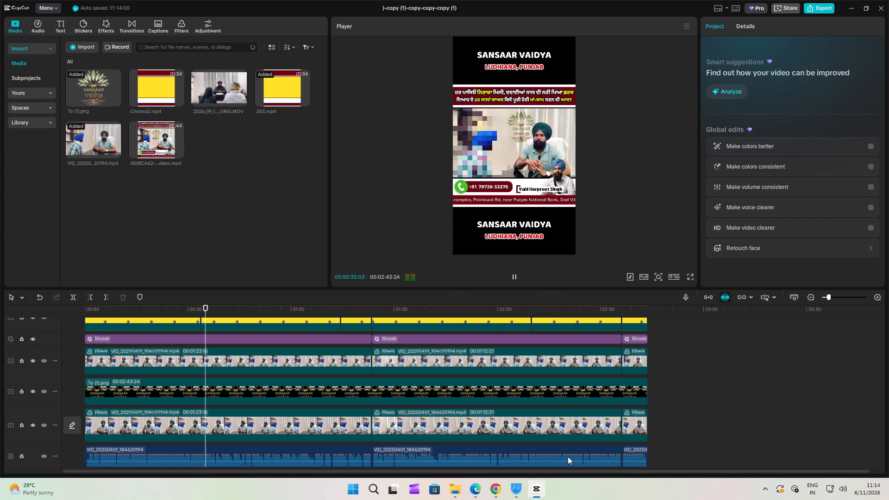
click(202, 308)
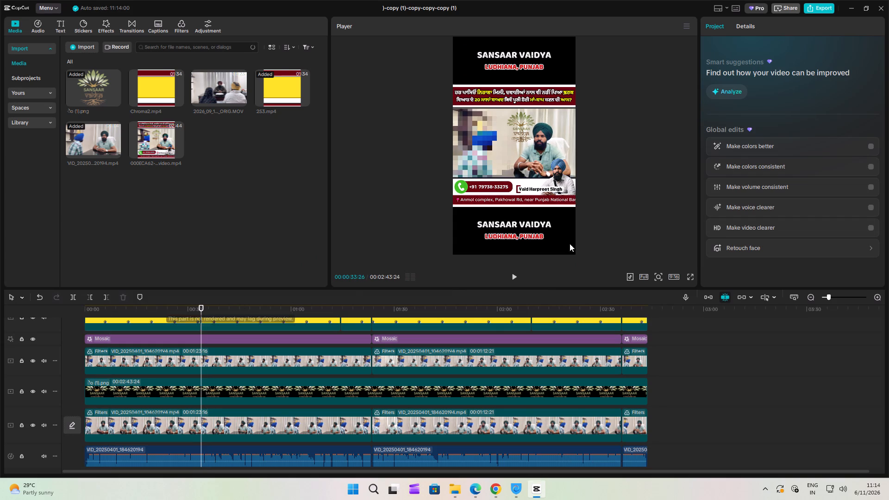
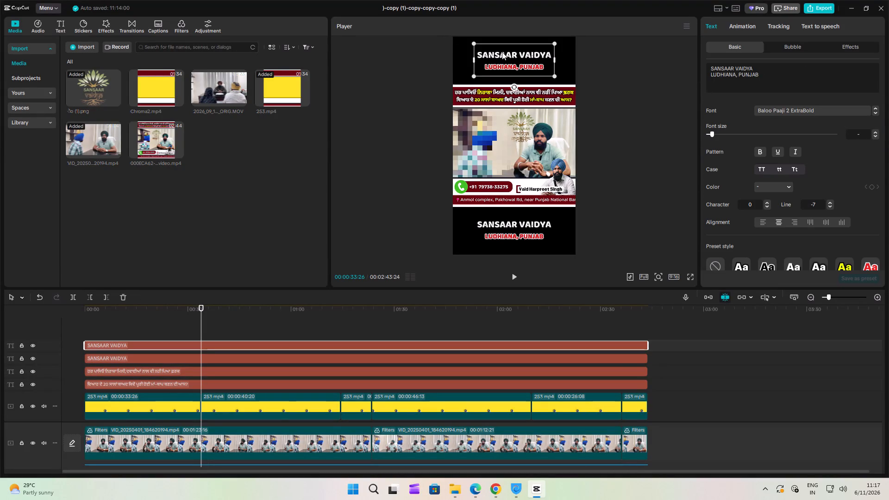
Replace the upper SANSAAR VAIDYA text with the copied headline "ਤੁਸੀਂ ਵੀ ਬਵਾਸੀਰ ਤੋ ਪਰੇਸ਼ਾਨ ਹੋ ਸੁਣੋ ਨੌਜਵਾਨ ਨੇ ਕਿਵੇਂ ਪਾਇਆ ਛੁਟਕਾਰਾ", breaking the line after ਸੁਣੋ.
double_click(502, 52)
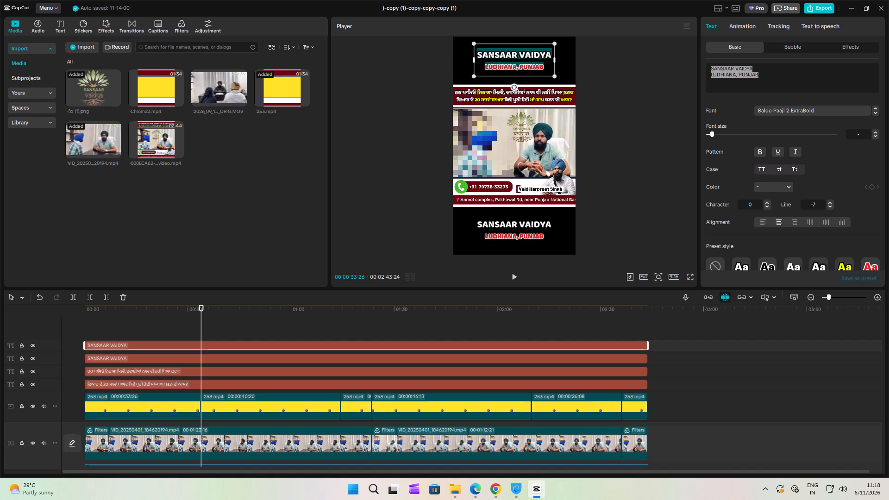
key(ctrl+v)
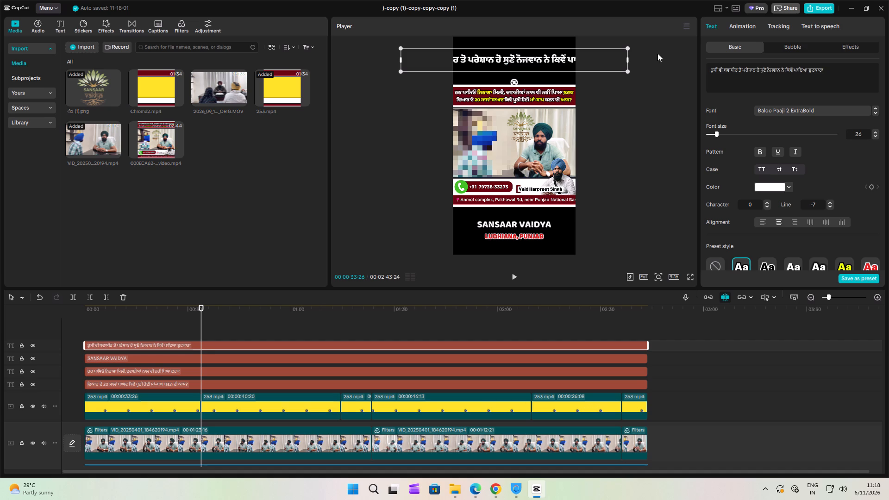
click(767, 68)
key(shift+Return)
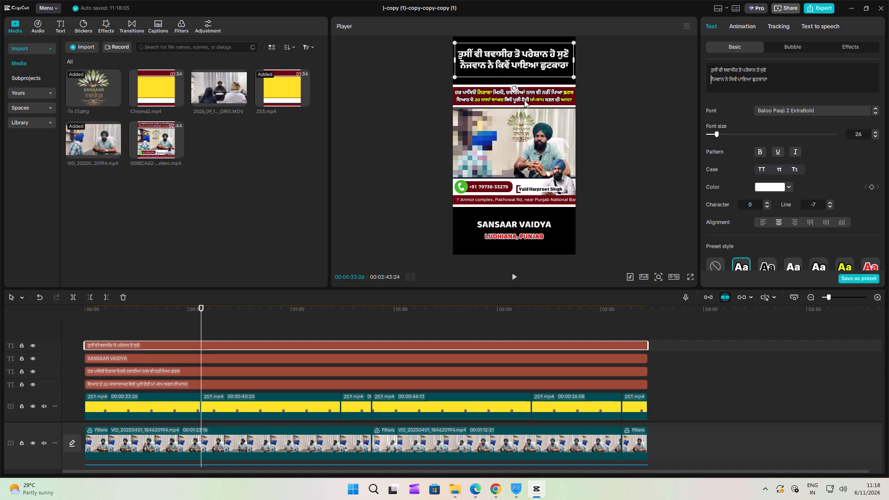
click(675, 108)
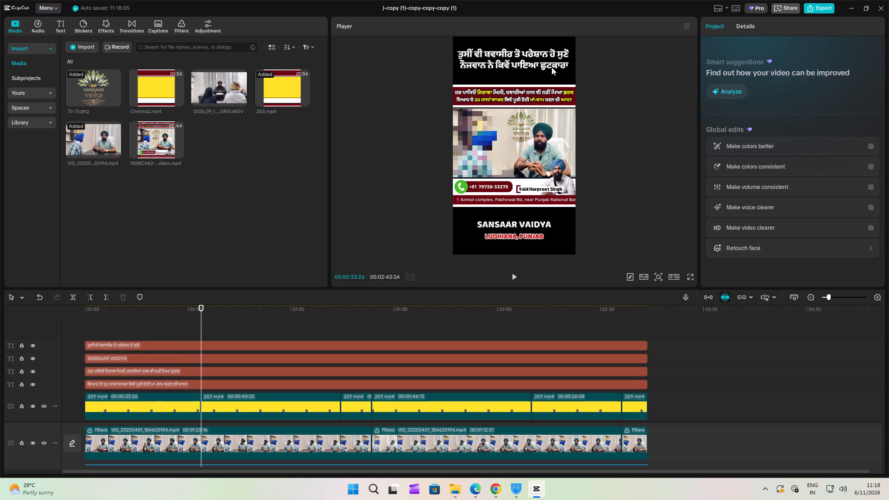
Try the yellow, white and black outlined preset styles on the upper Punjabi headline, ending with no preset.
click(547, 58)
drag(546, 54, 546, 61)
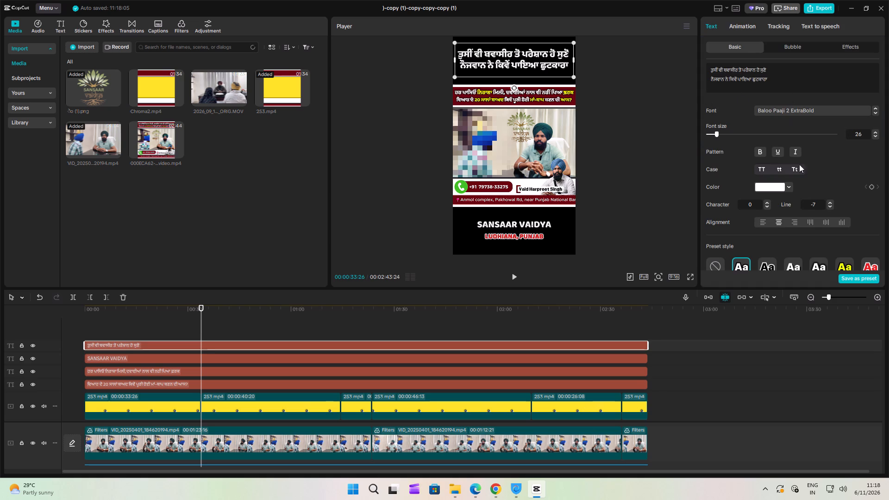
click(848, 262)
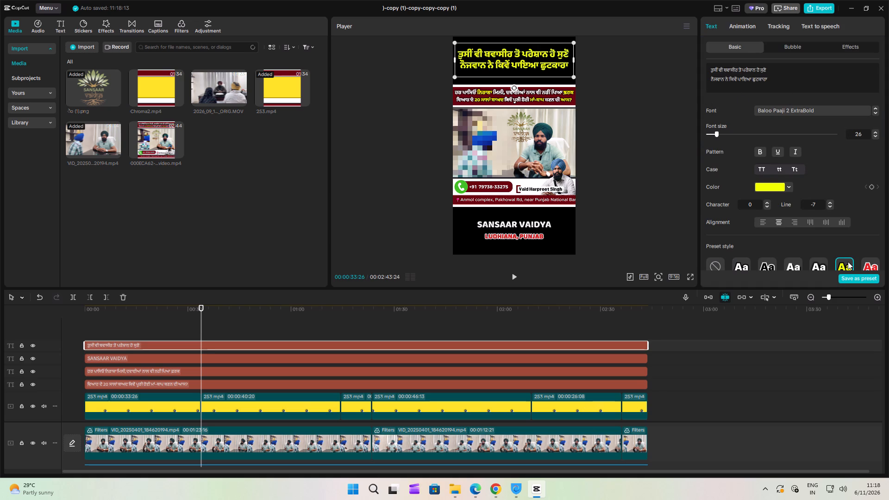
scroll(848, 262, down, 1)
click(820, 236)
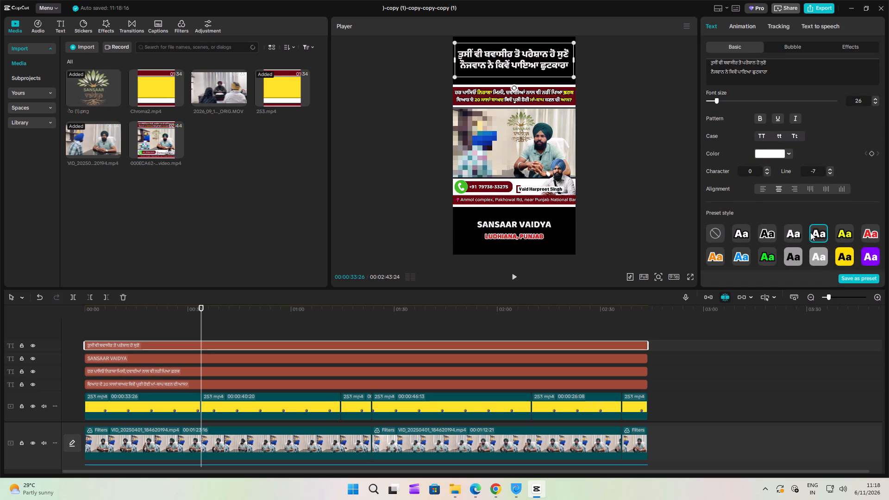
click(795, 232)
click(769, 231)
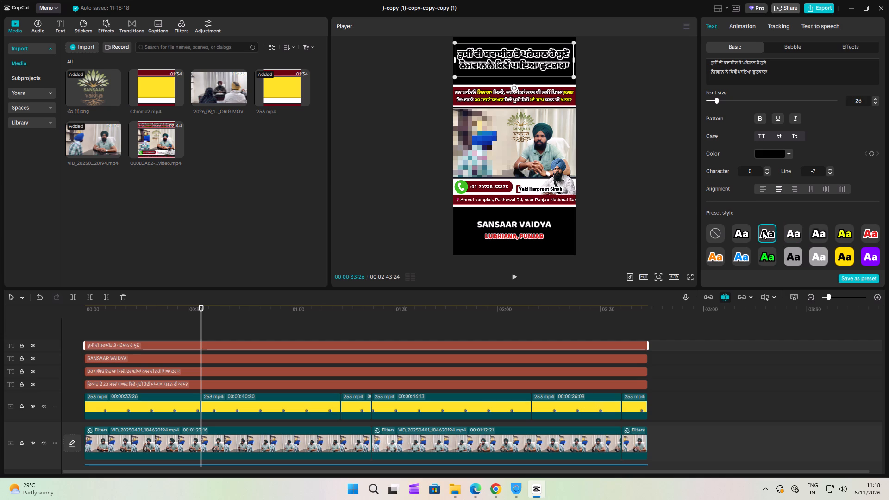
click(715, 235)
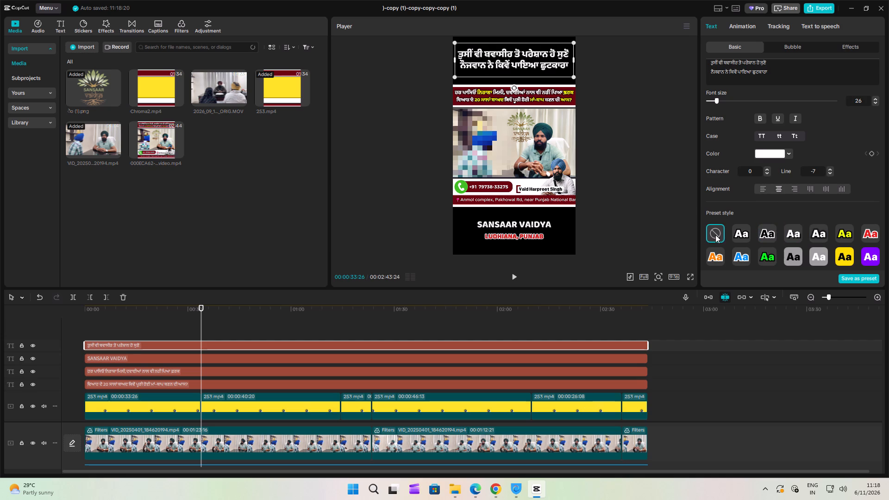
Compare background and outline presets on the upper headline and apply the one with black text on a yellow background.
click(845, 255)
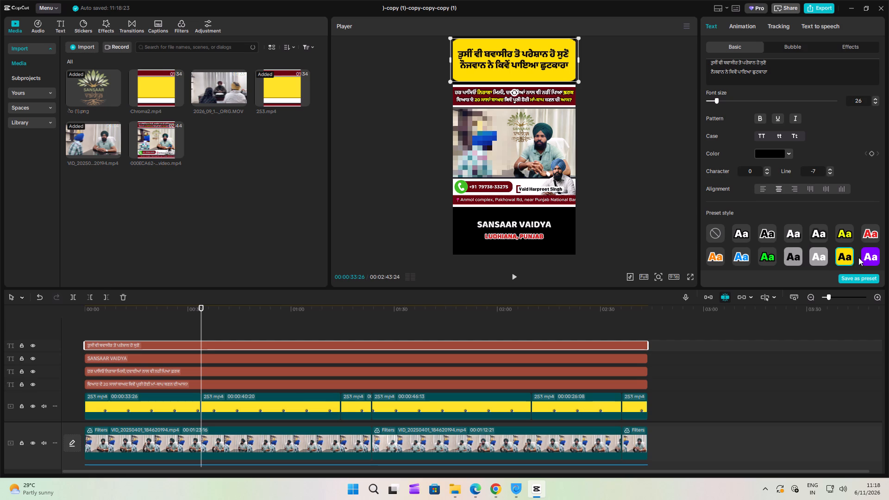
scroll(866, 256, down, 2)
click(742, 229)
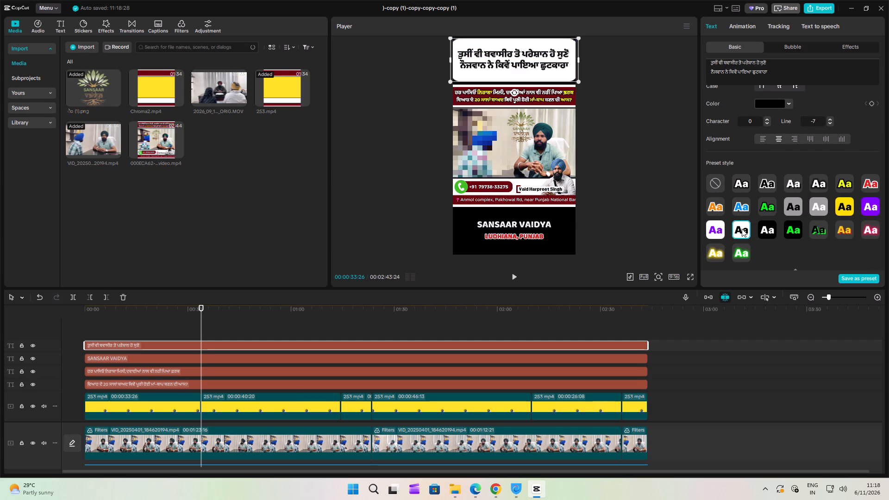
click(846, 203)
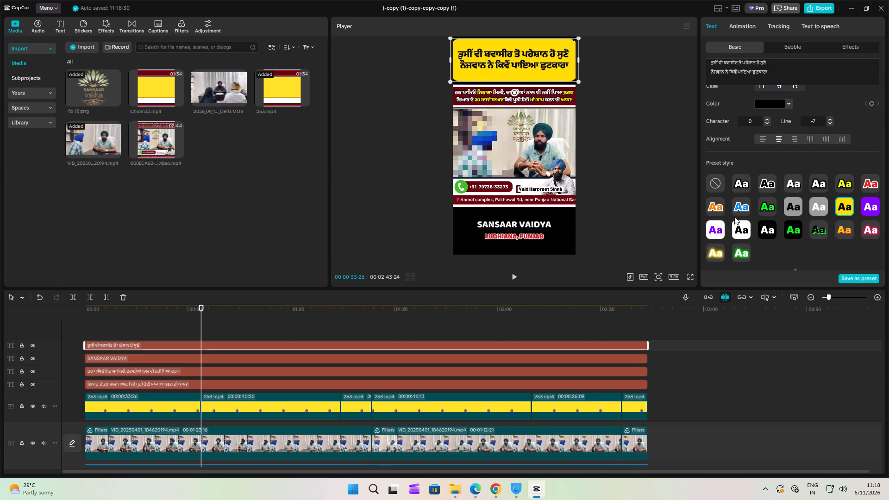
click(743, 209)
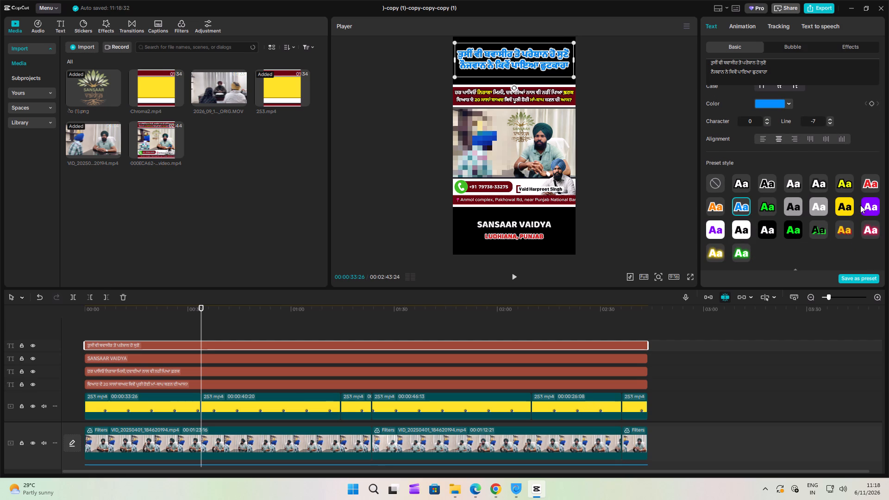
click(848, 207)
click(864, 229)
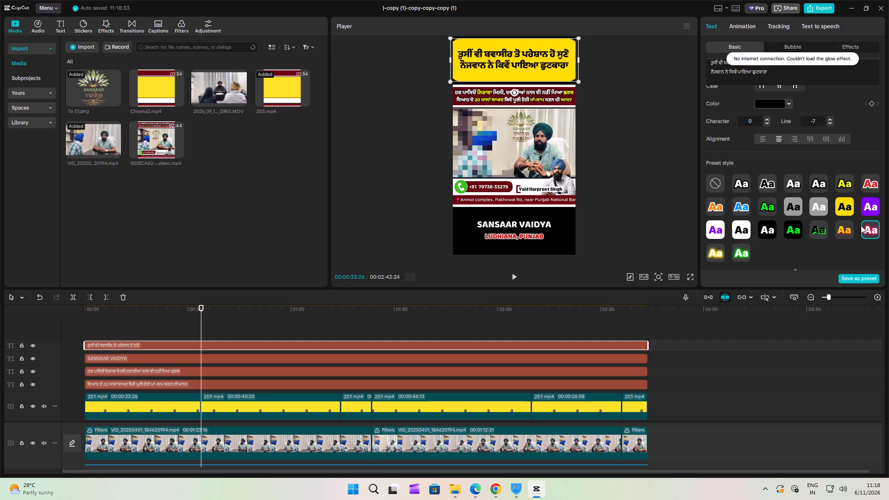
click(870, 213)
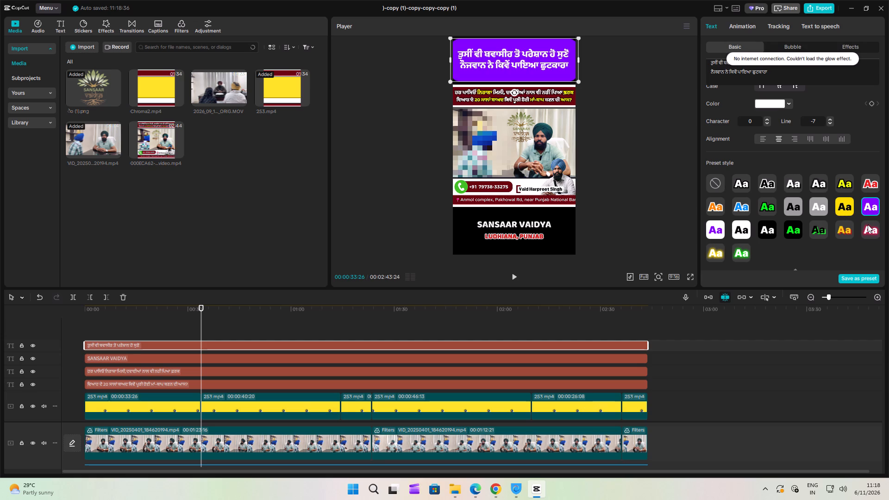
click(868, 225)
click(852, 227)
click(843, 200)
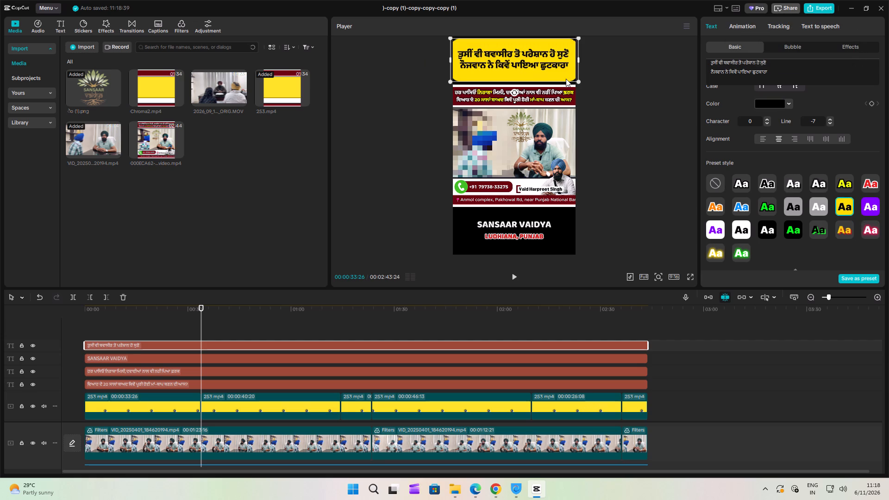
Enlarge the upper headline to about 98% scale so its yellow background spans the frame's full width, and shift it slightly down.
click(449, 78)
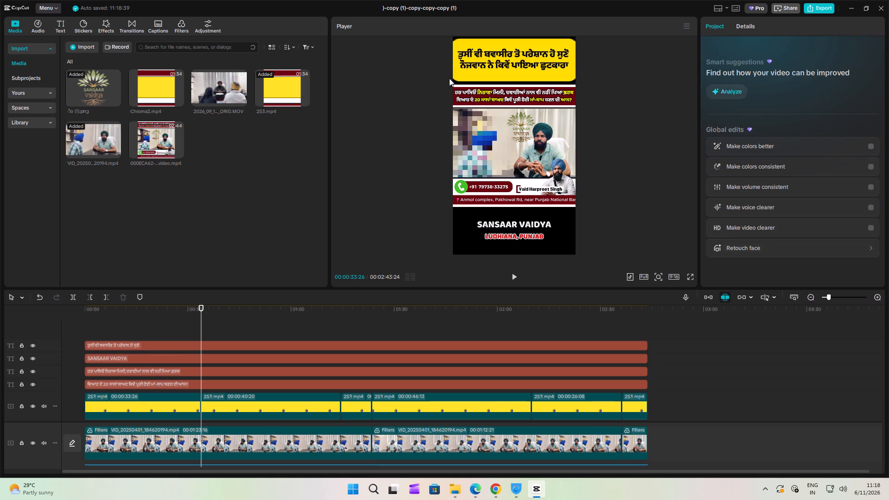
click(467, 61)
click(449, 60)
click(459, 58)
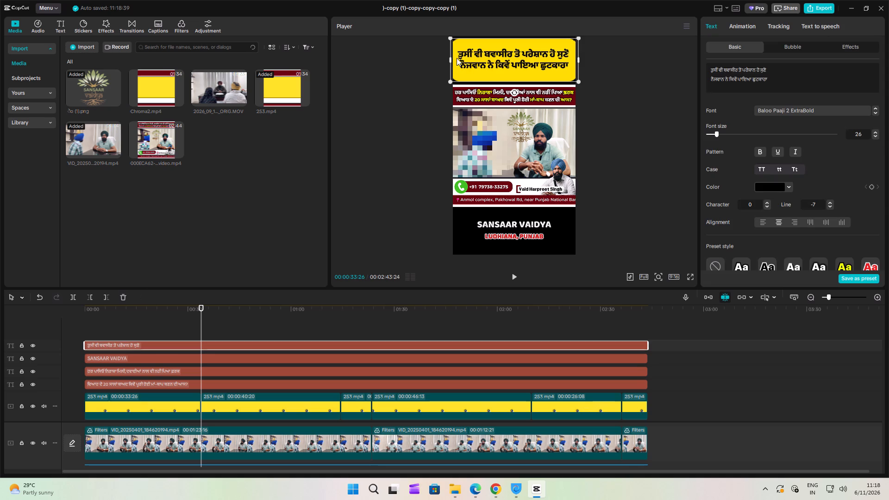
click(451, 81)
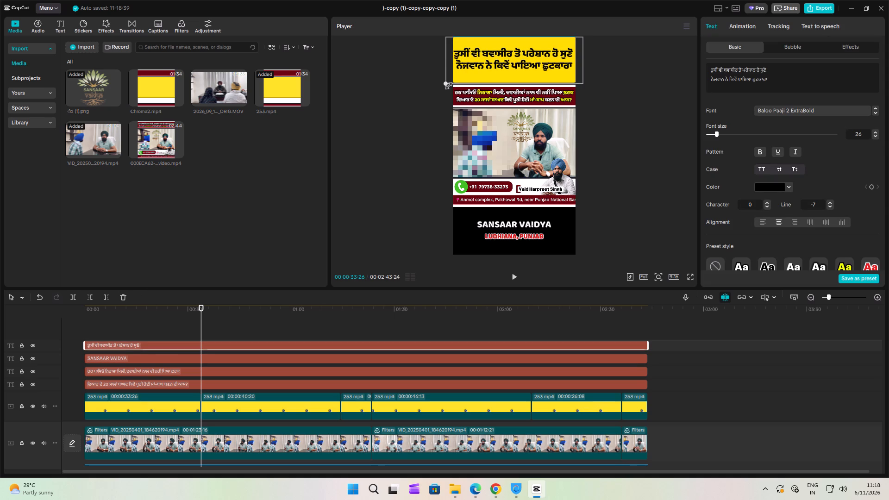
click(481, 62)
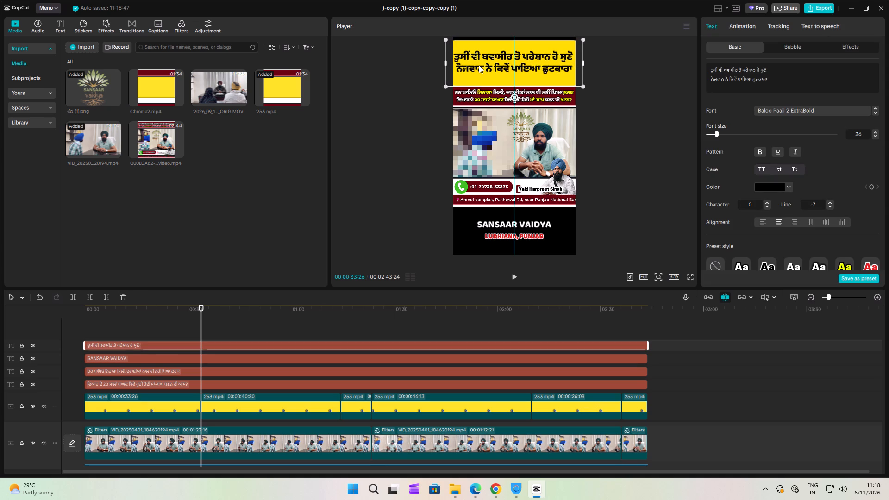
click(479, 65)
click(610, 74)
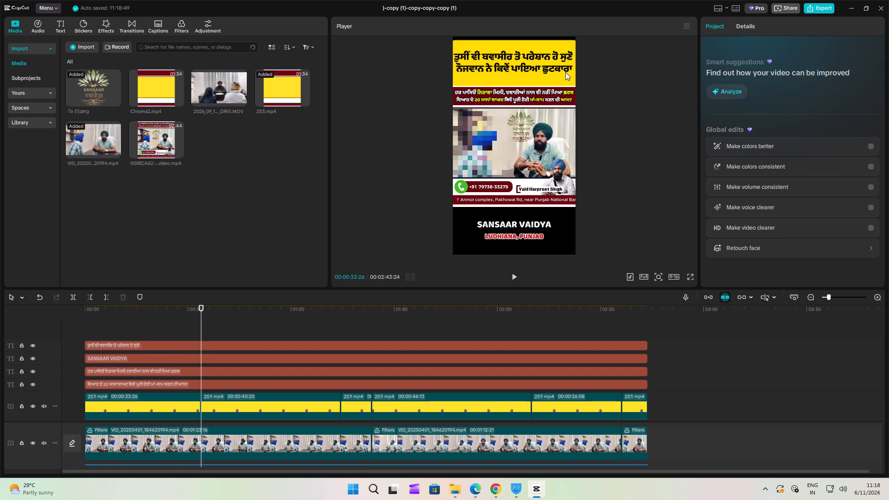
Move the yellow headline up to the frame's top edge, centred at X 0 and about Y 1508.
alt+scroll(559, 72, up, 4)
ctrl+scroll(580, 64, up, 4)
scroll(609, 88, up, 5)
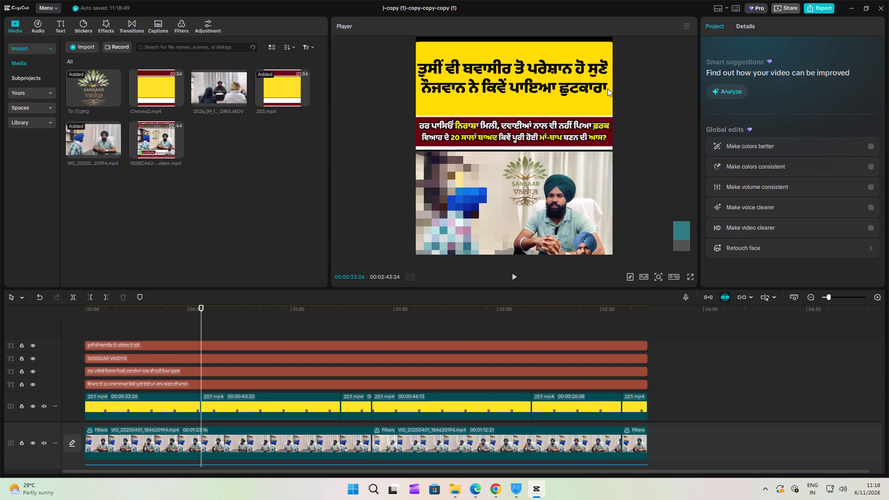
click(564, 80)
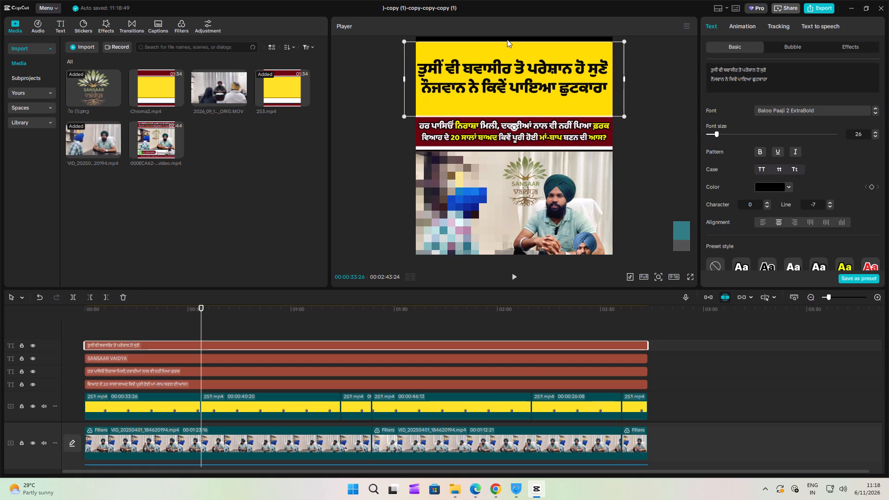
drag(517, 51, 517, 45)
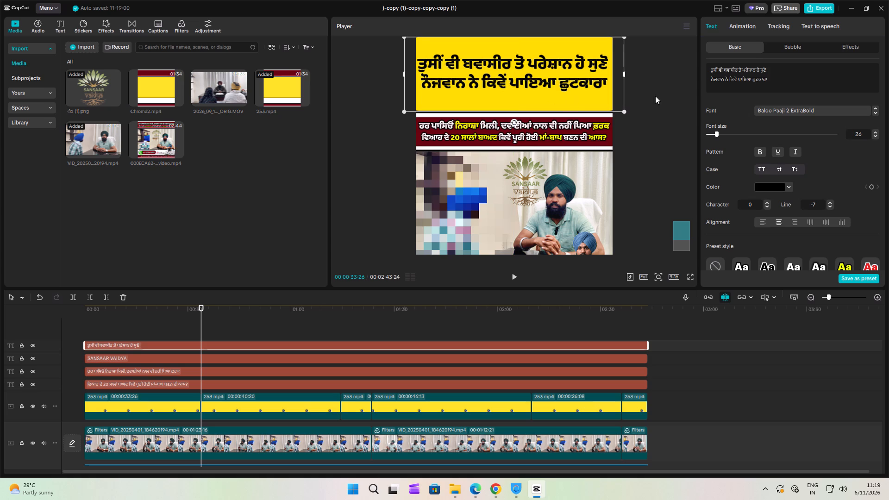
click(680, 96)
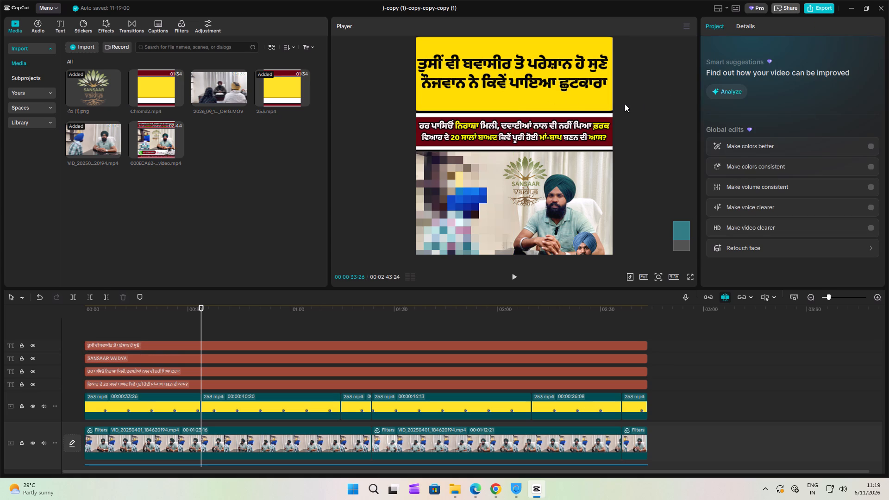
Set the headline background's rounded rectangle to 0% for square corners.
click(584, 97)
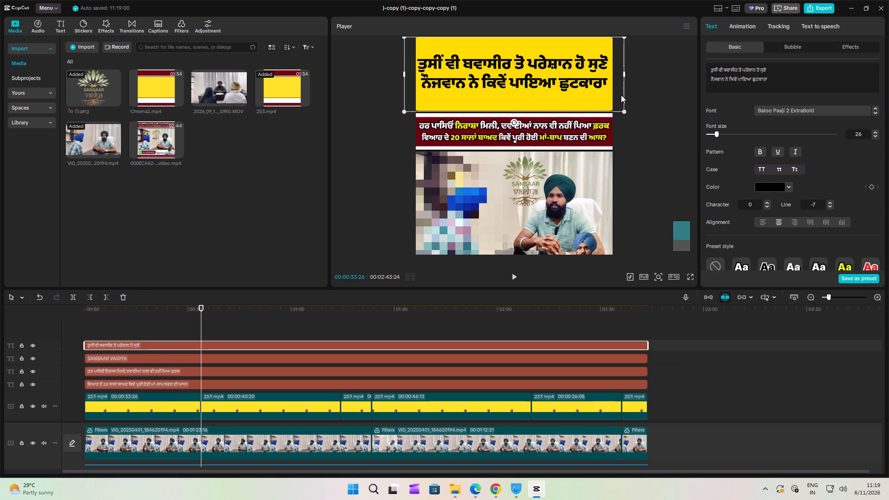
scroll(721, 182, down, 10)
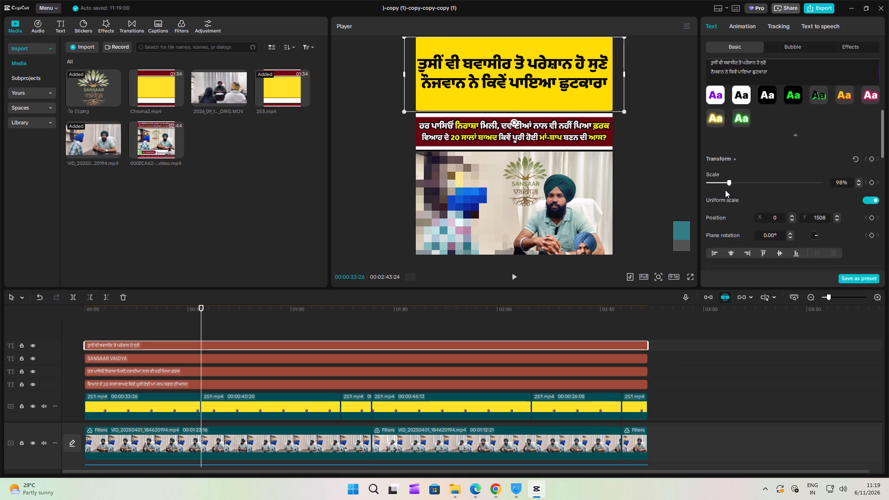
scroll(724, 205, down, 8)
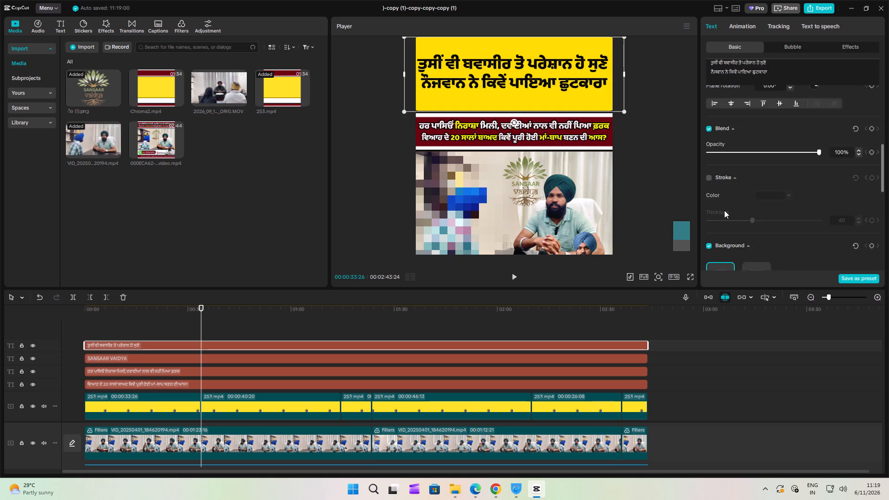
scroll(724, 210, down, 8)
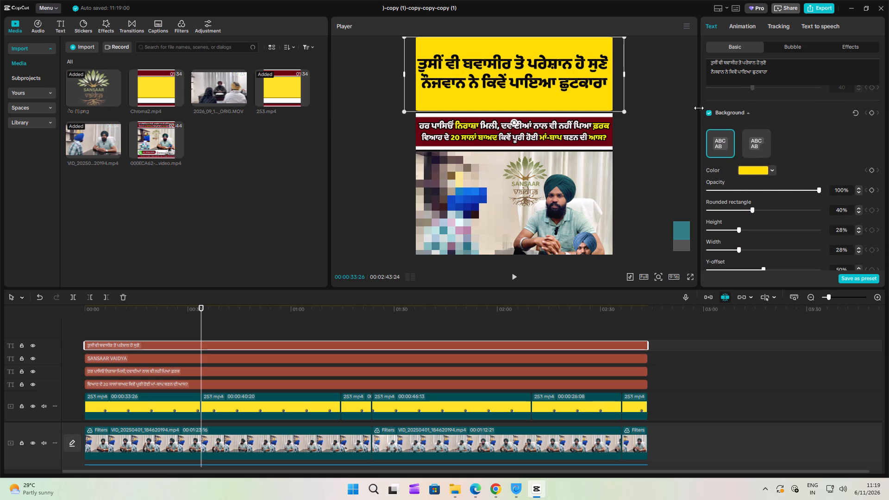
drag(752, 209, 656, 214)
drag(656, 214, 571, 215)
click(807, 120)
scroll(796, 160, down, 3)
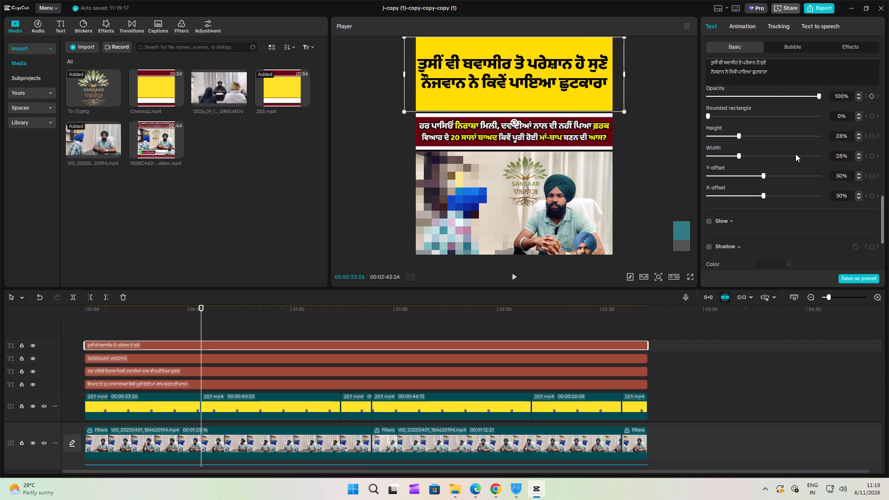
scroll(795, 160, up, 12)
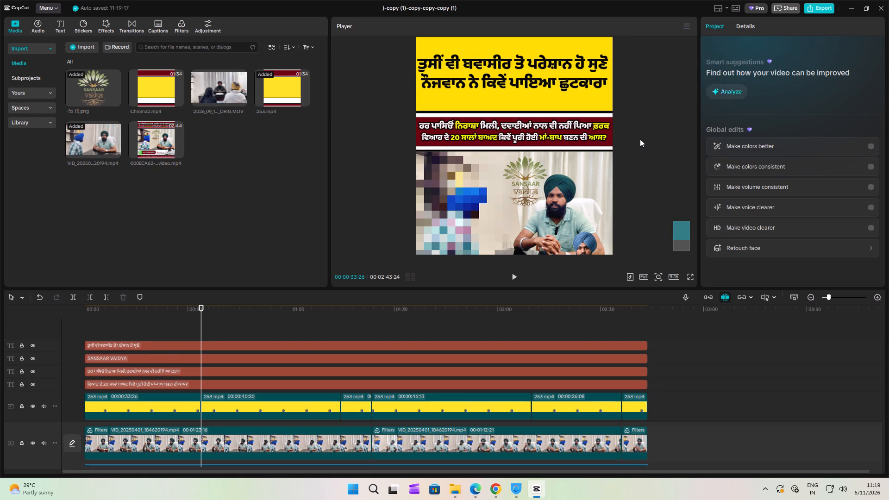
Select the yellow Punjabi headline at the top of the frame for editing.
double_click(607, 81)
click(607, 81)
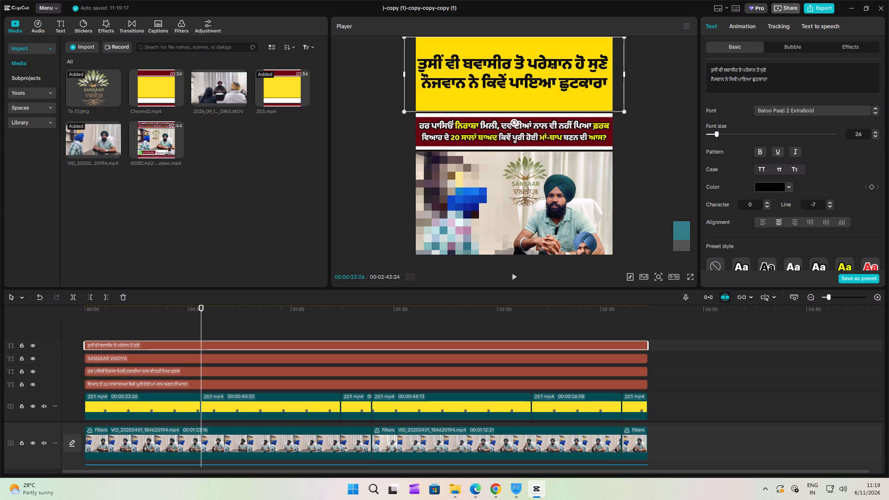
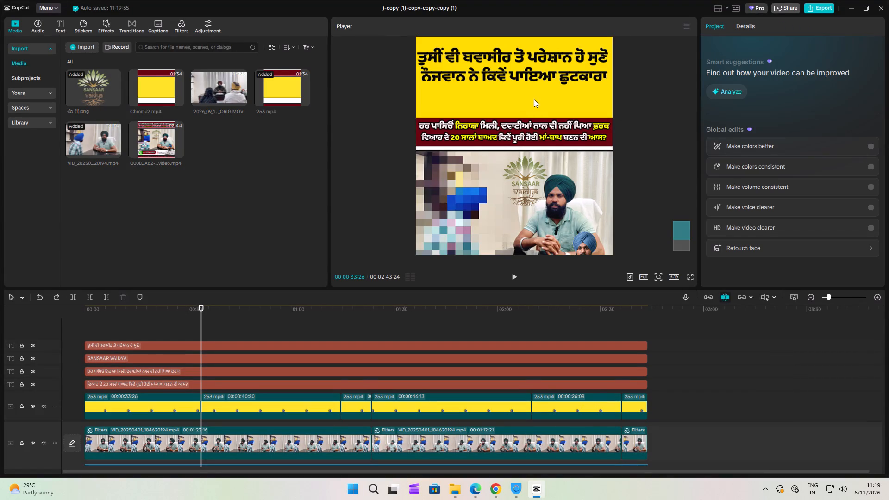
Add "ਸੰਸਾਰ ਵੈਦਯਾ ਨਾਲ ਮਿਲ ਕੇ" as a third line of the yellow Punjabi headline, without a trailing blank line.
click(558, 85)
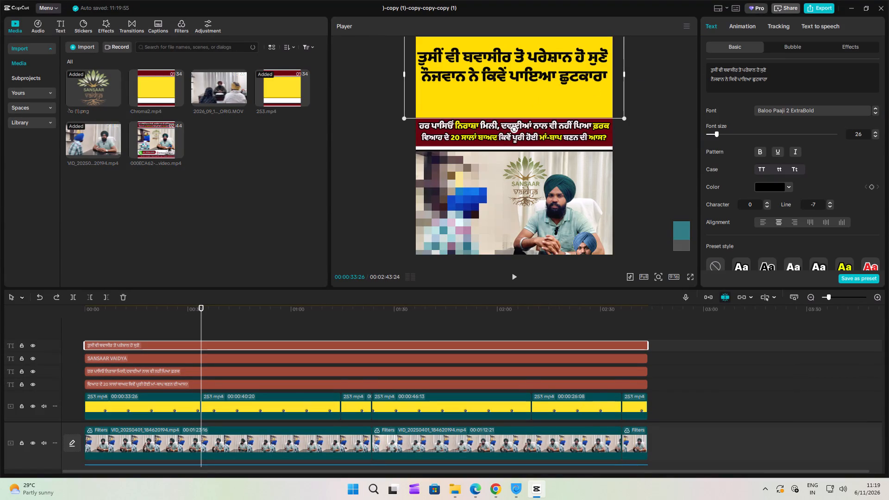
click(801, 74)
click(789, 79)
key(shift+Return)
key(ctrl+v)
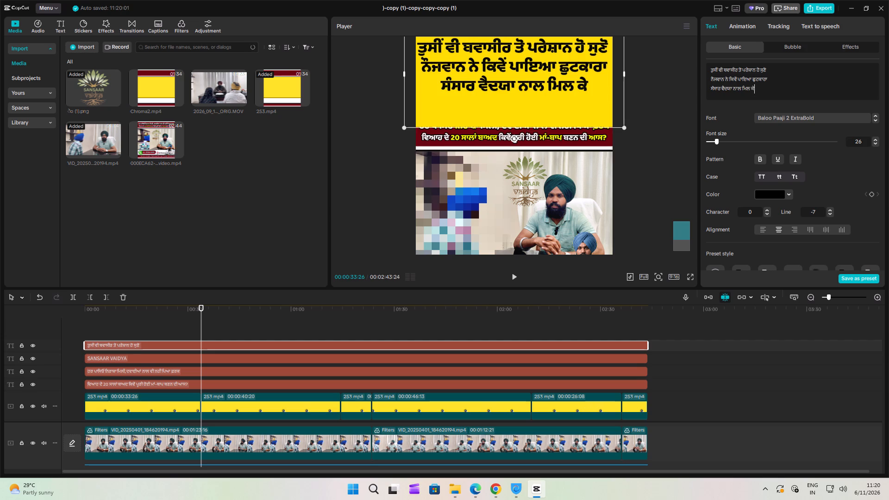
key(Down)
key(Down)
key(BackSpace)
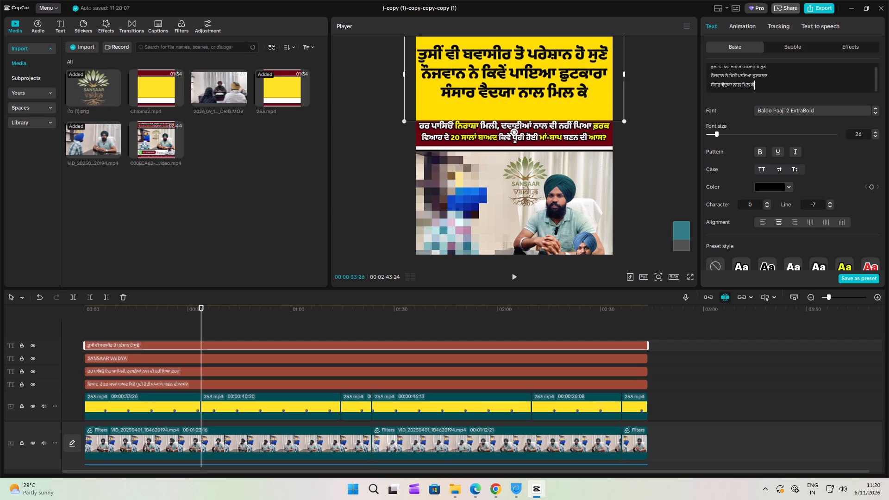
Set the font size of all three lines of the yellow headline to 20.
key(ctrl+a)
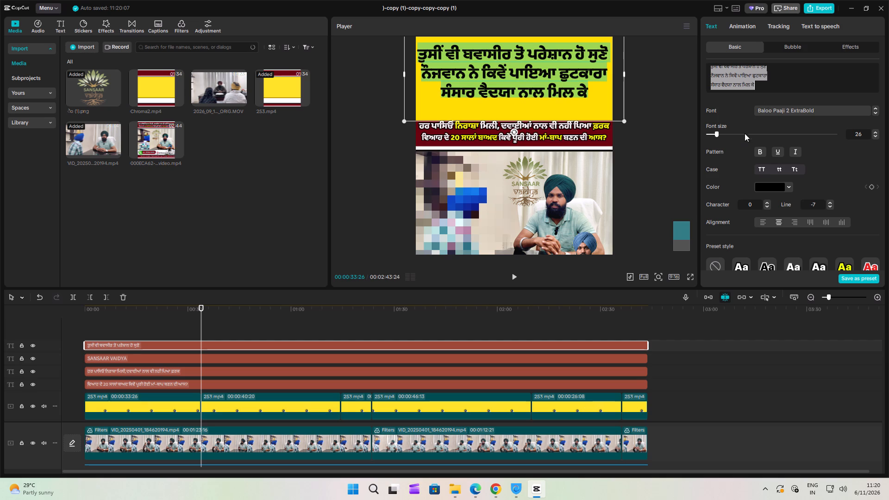
double_click(718, 134)
double_click(715, 134)
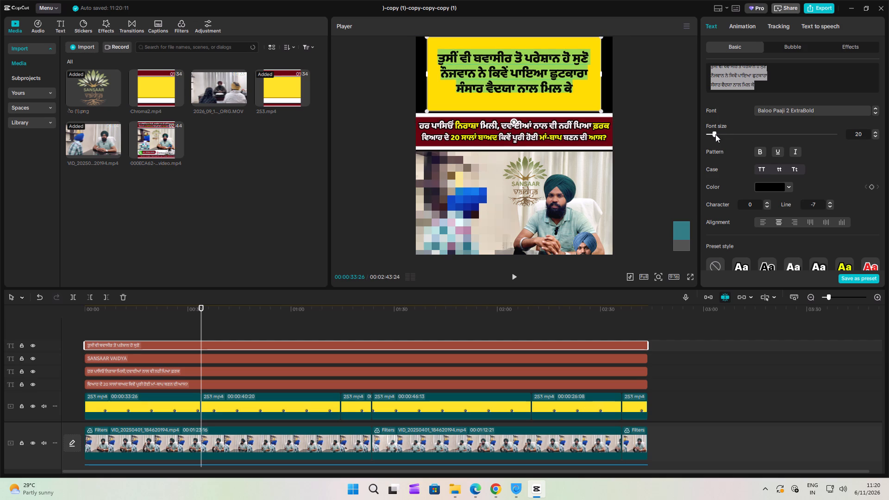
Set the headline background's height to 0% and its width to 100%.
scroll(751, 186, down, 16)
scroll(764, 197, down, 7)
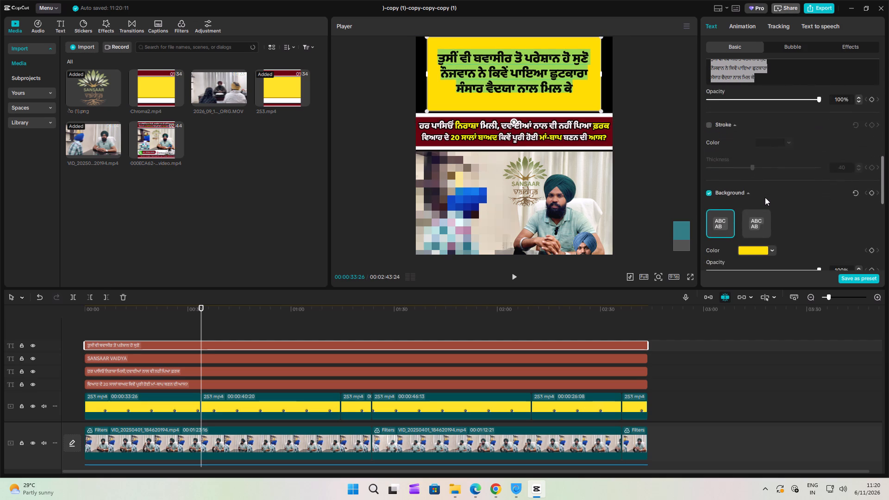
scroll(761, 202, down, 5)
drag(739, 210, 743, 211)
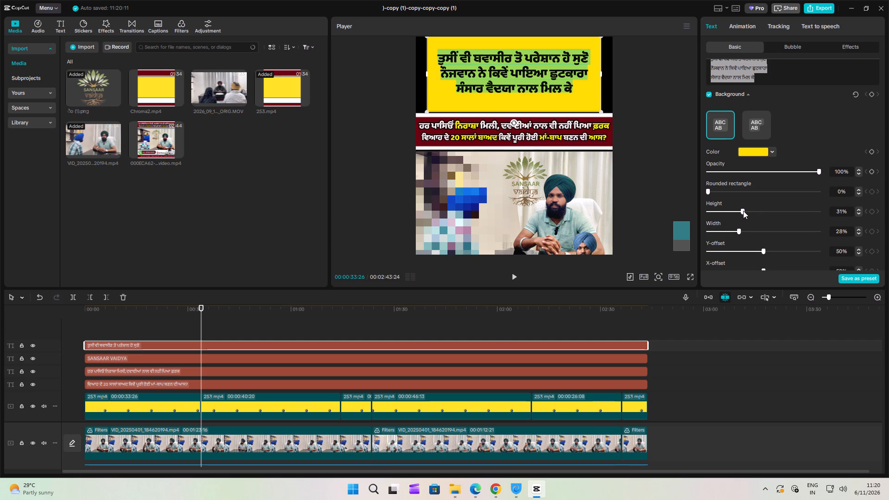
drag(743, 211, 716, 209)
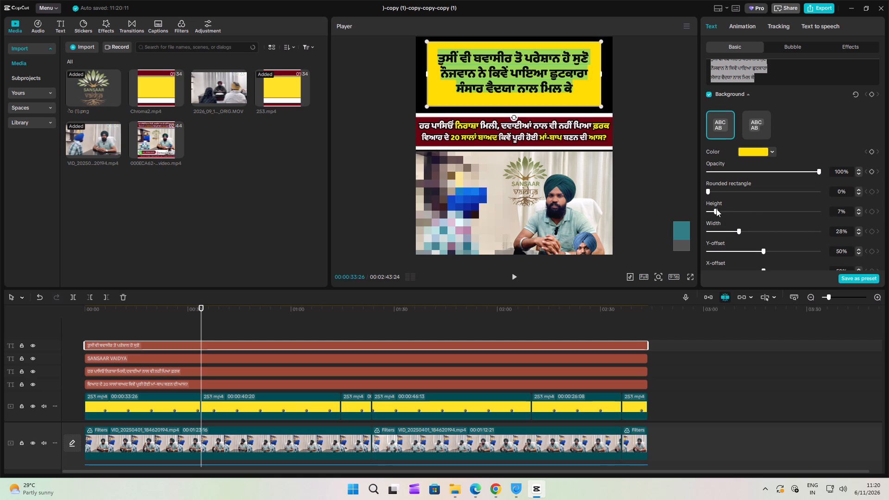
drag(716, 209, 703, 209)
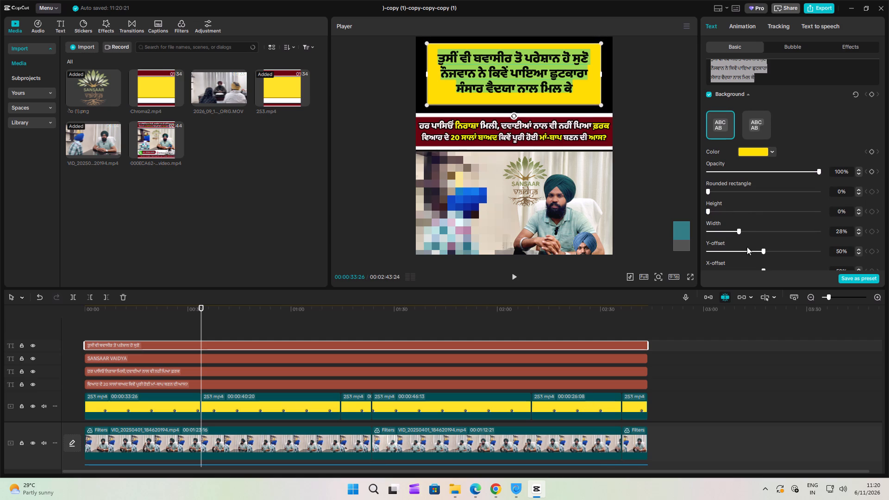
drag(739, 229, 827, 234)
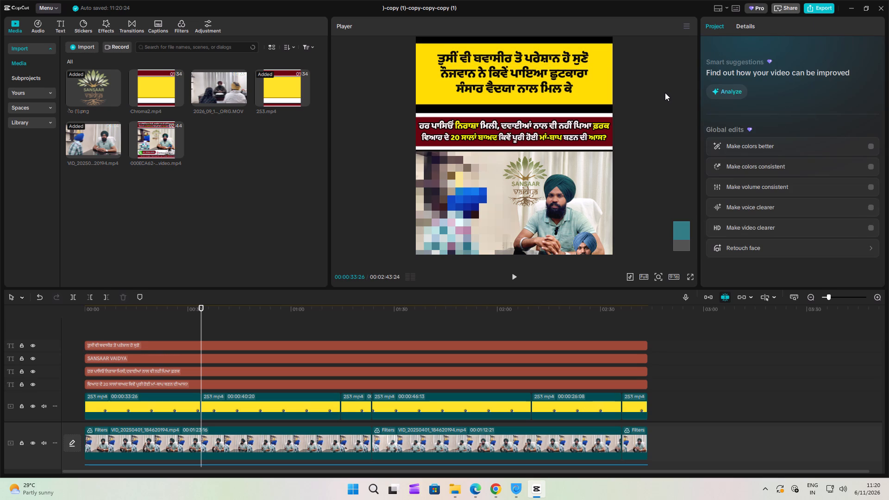
Apply the red text preset with white outline to the headline's third line, "ਸੰਸਾਰ ਵੈਦਯਾ ਨਾਲ ਮਿਲ ਕੇ".
scroll(665, 93, down, 5)
scroll(665, 93, up, 5)
alt+scroll(664, 93, down, 3)
double_click(510, 87)
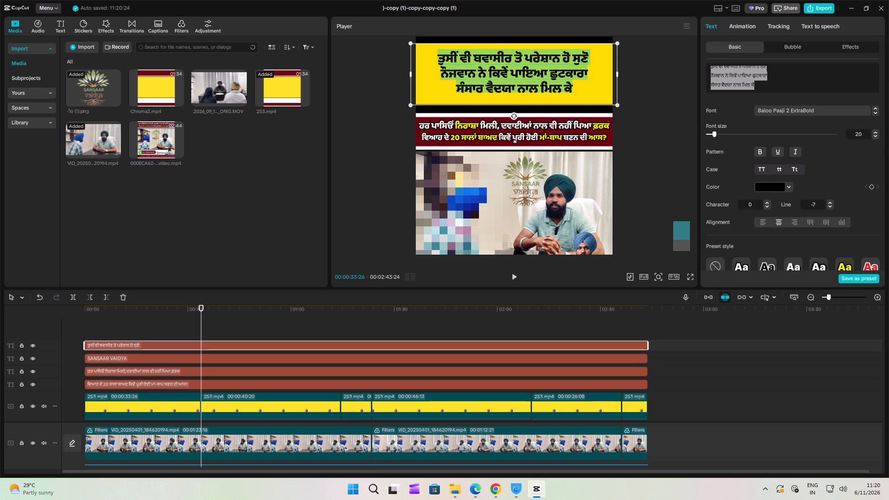
click(524, 85)
drag(582, 87, 541, 85)
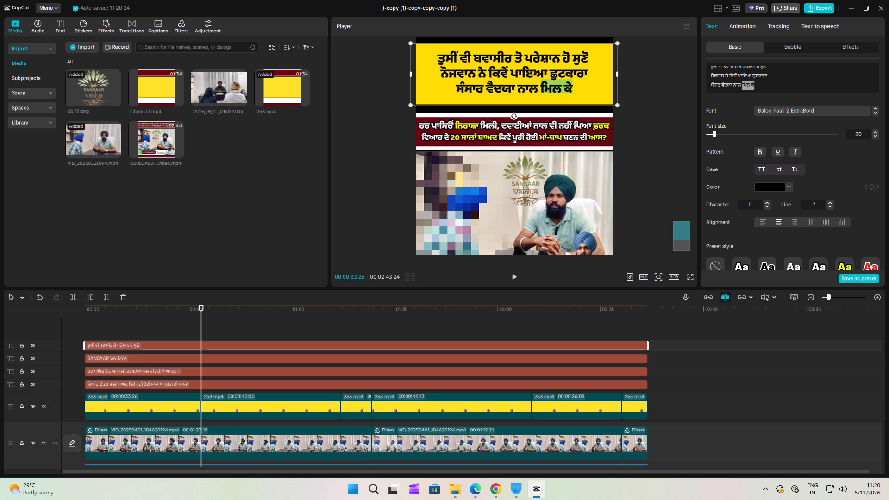
drag(541, 85, 465, 88)
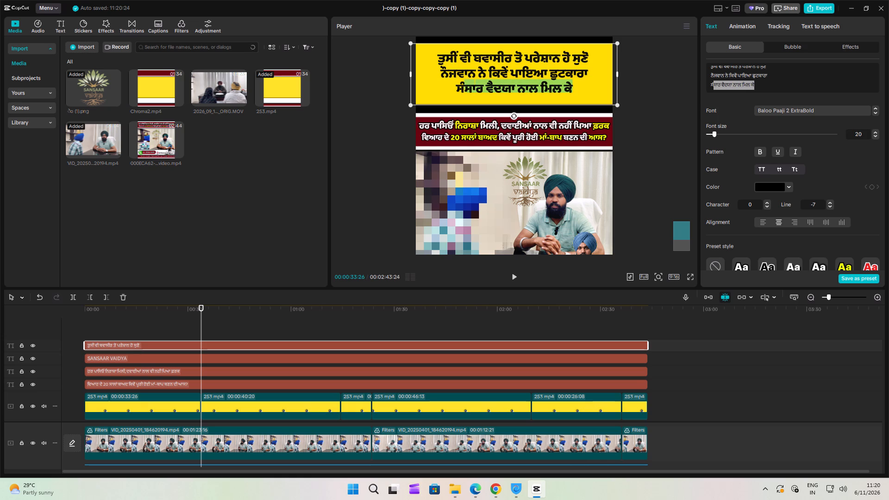
drag(465, 88, 457, 88)
click(868, 266)
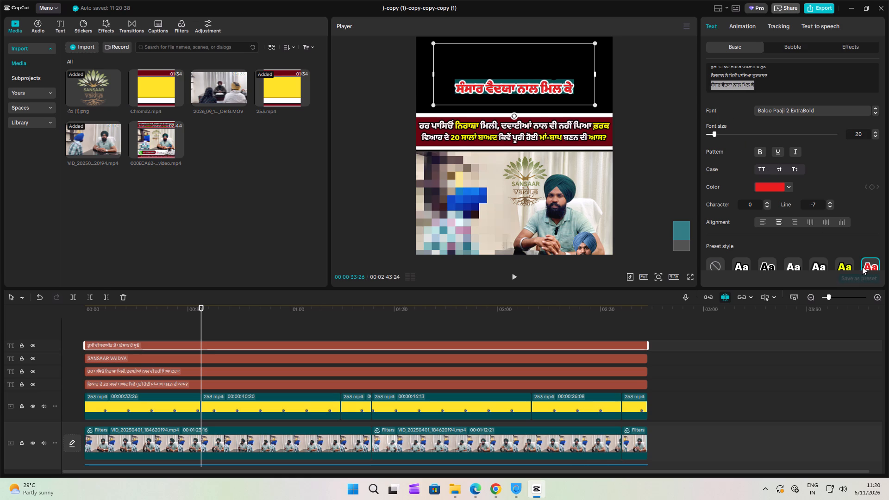
click(646, 123)
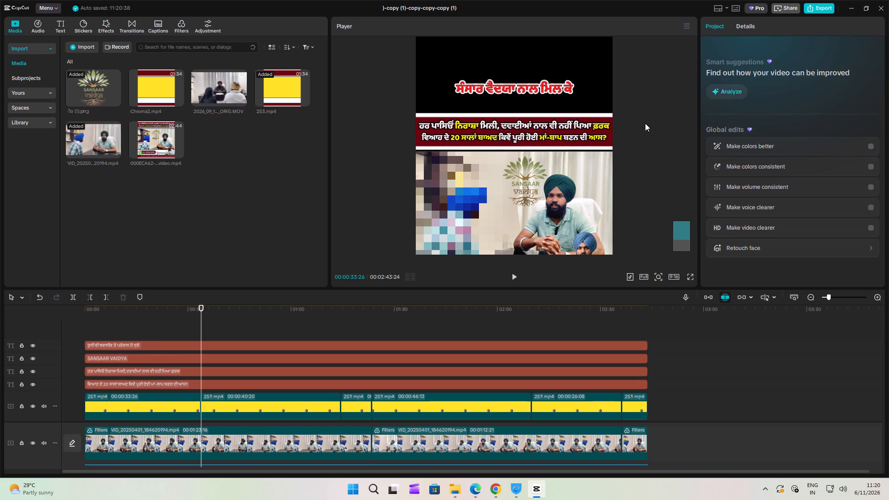
Apply the preset with black text on a yellow background to the headline's first two lines.
click(557, 68)
double_click(546, 66)
click(546, 66)
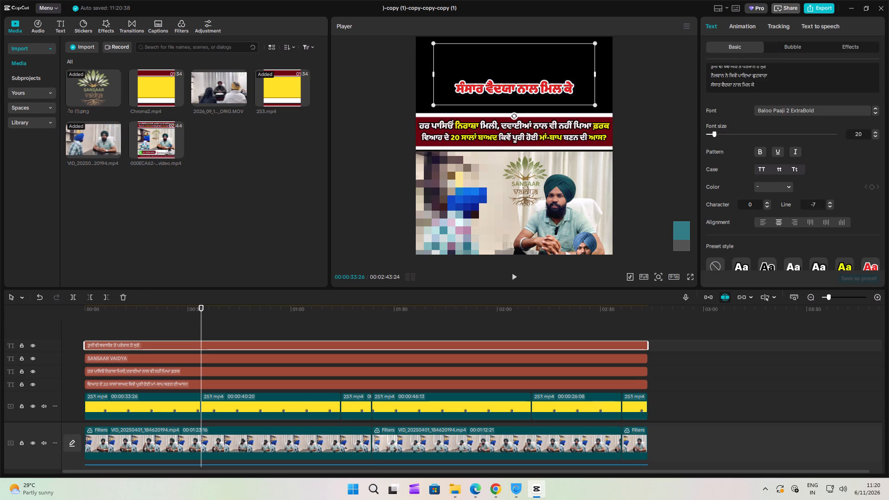
drag(590, 72, 411, 47)
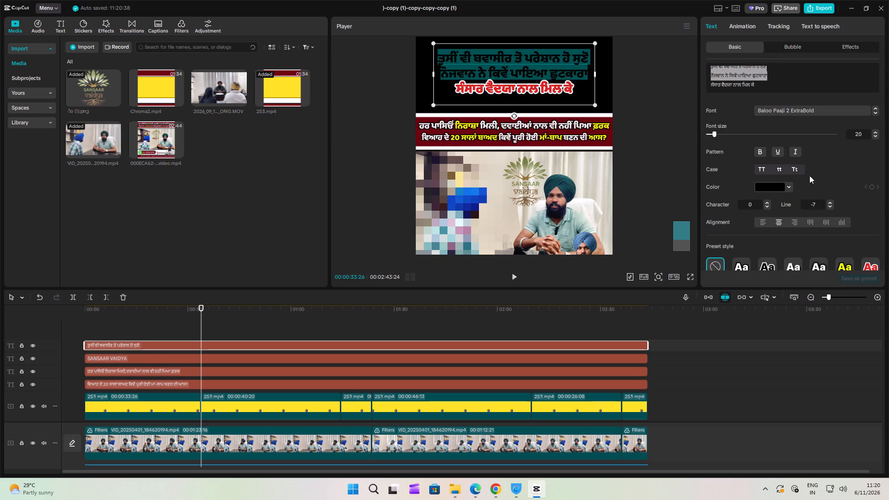
scroll(842, 259, down, 6)
click(845, 171)
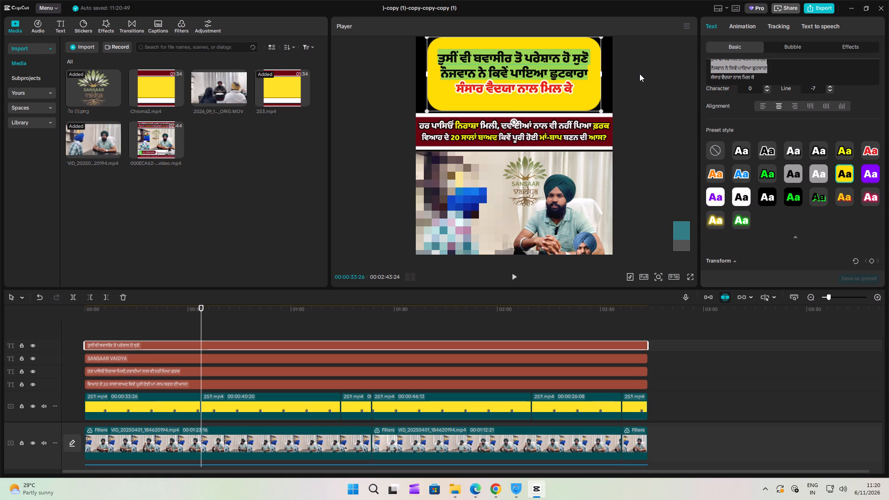
Set the headline background's rounded rectangle to 0%, height to 2% and width to 100%.
scroll(737, 126, down, 11)
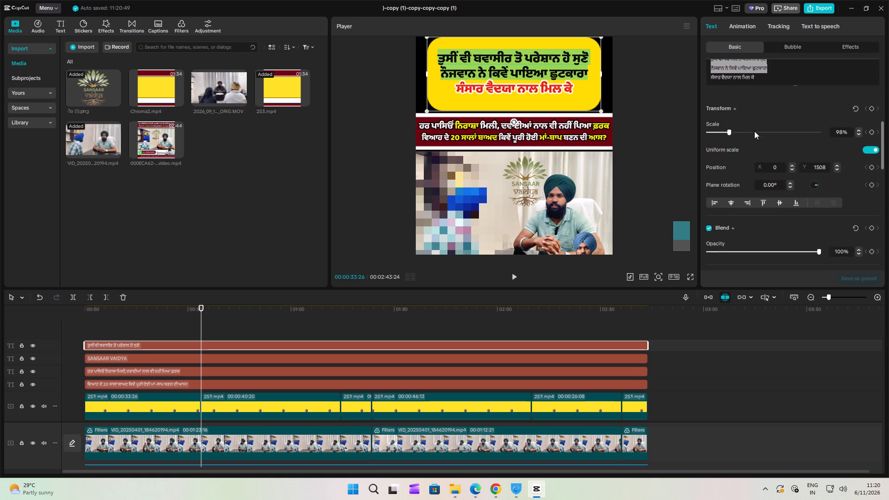
scroll(752, 131, down, 20)
scroll(752, 131, down, 5)
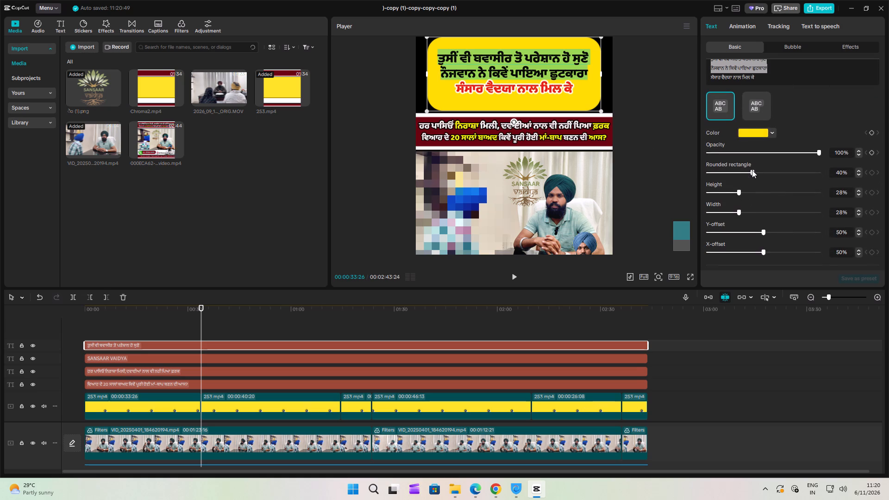
drag(752, 170, 601, 167)
drag(739, 190, 720, 190)
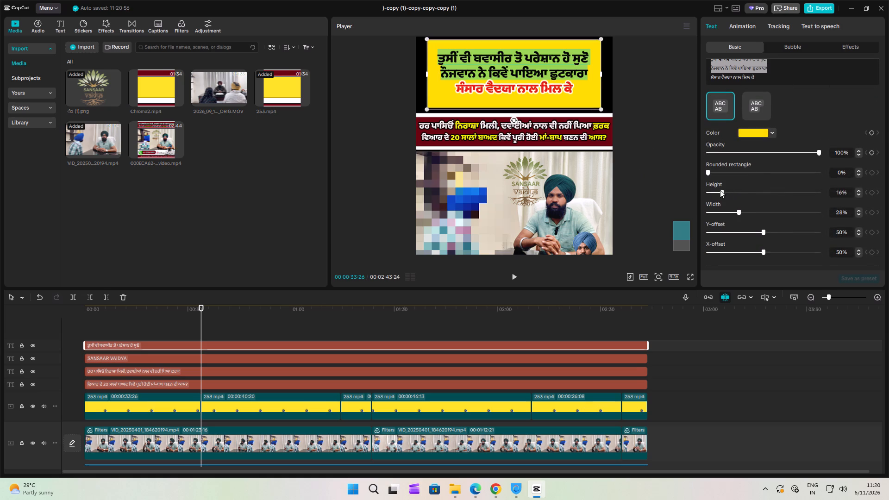
drag(720, 190, 710, 192)
drag(738, 212, 853, 208)
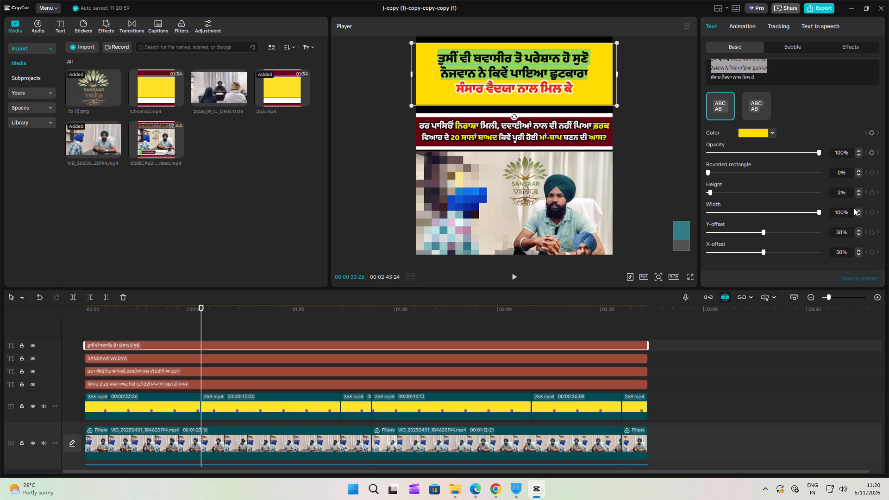
drag(853, 208, 888, 210)
click(674, 135)
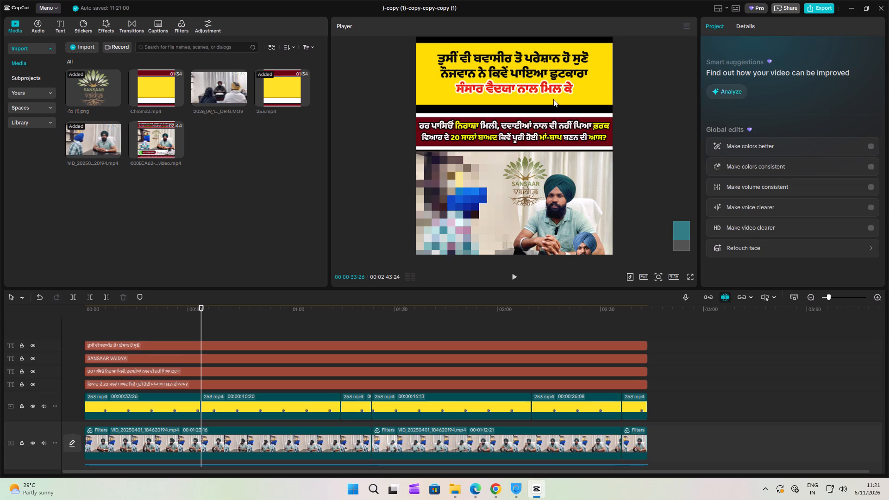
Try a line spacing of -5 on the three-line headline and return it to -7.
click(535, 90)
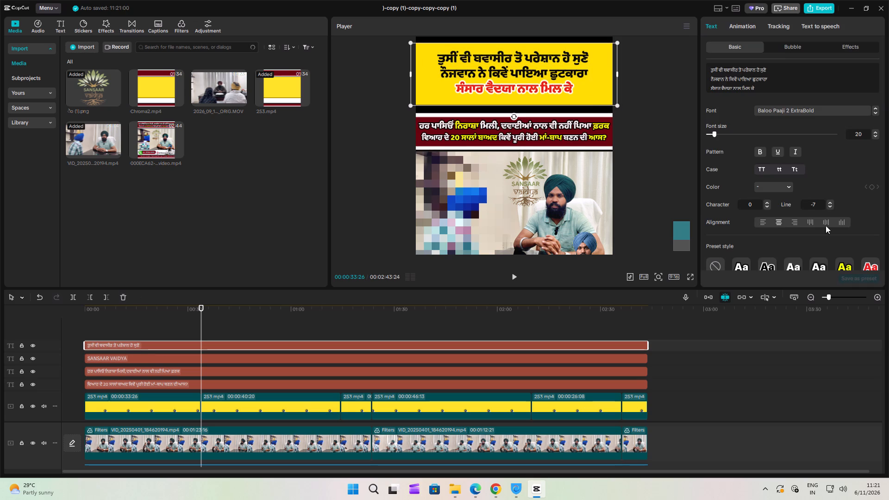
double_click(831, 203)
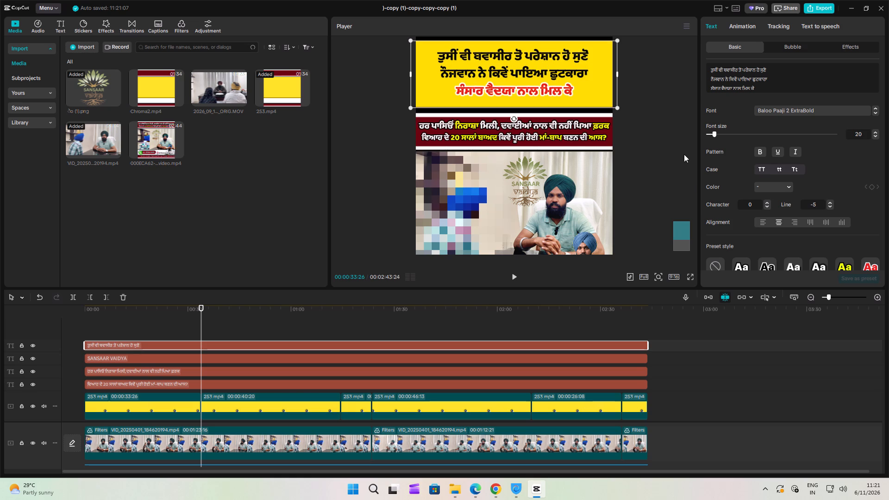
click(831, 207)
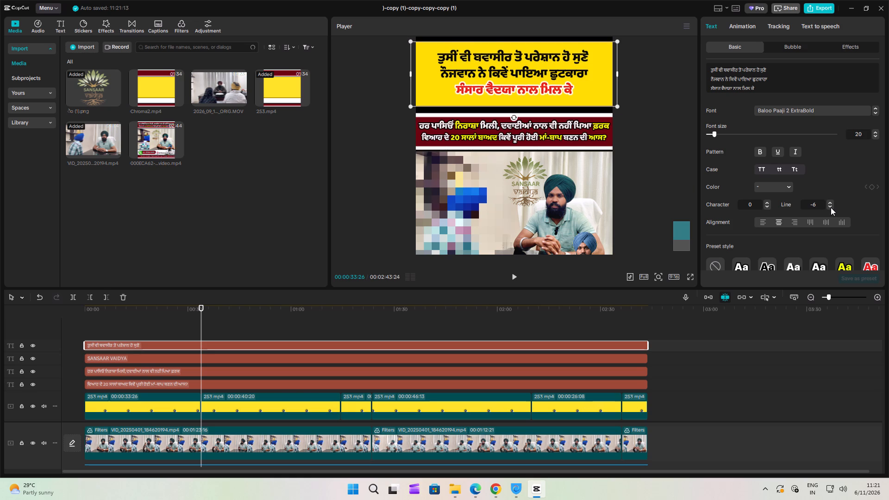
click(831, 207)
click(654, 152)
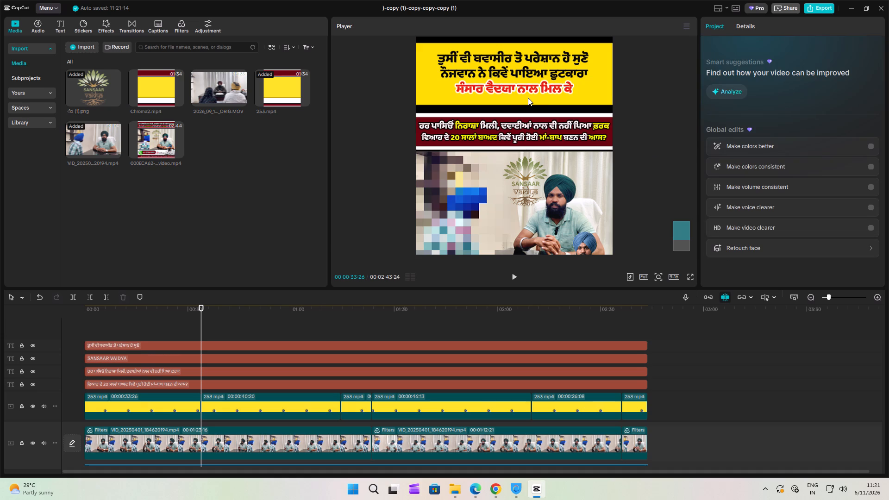
Select the first Punjabi text line on the maroon banner below the yellow headline.
click(639, 85)
scroll(637, 86, down, 5)
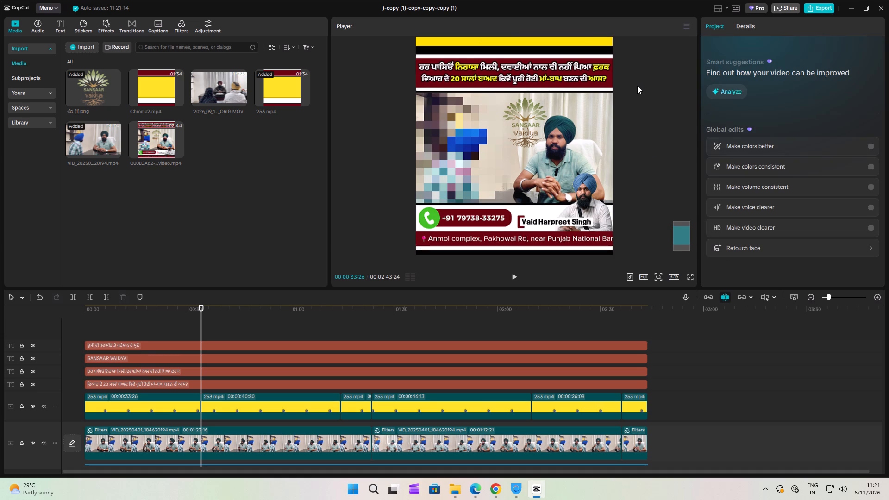
click(525, 77)
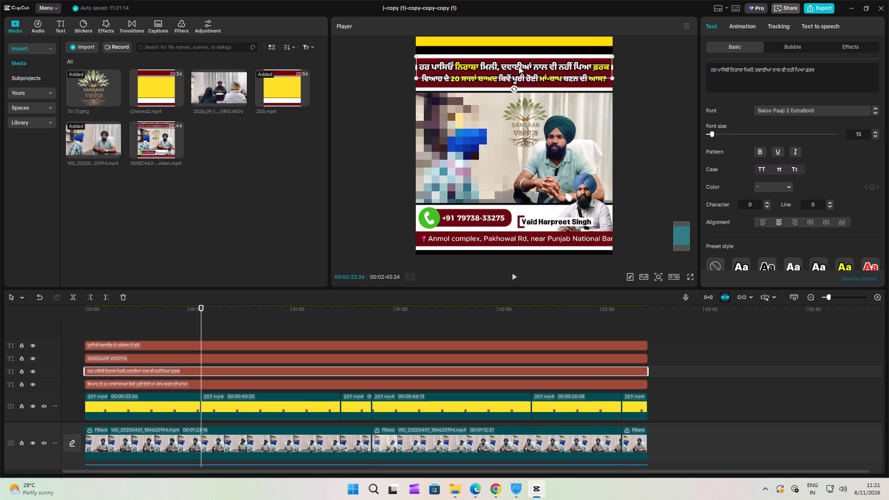
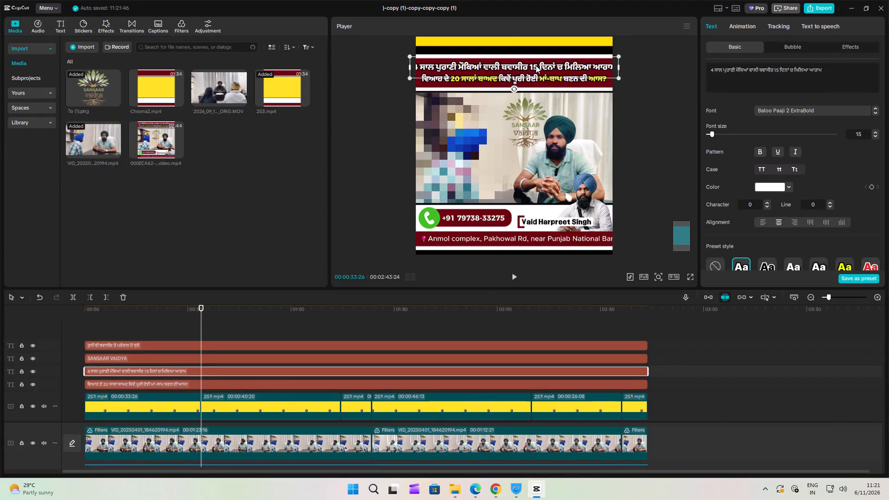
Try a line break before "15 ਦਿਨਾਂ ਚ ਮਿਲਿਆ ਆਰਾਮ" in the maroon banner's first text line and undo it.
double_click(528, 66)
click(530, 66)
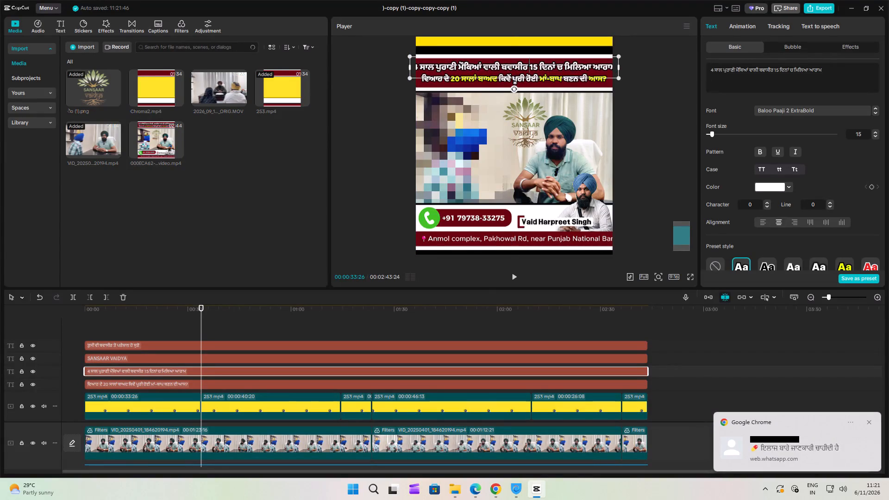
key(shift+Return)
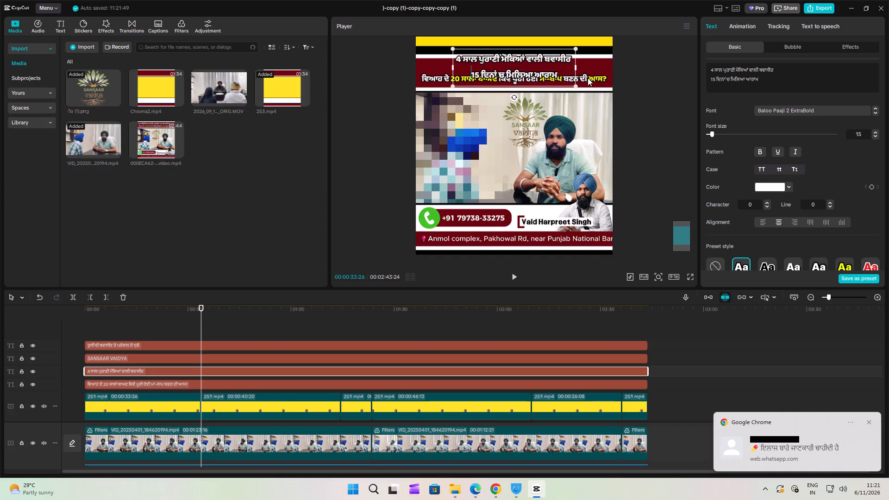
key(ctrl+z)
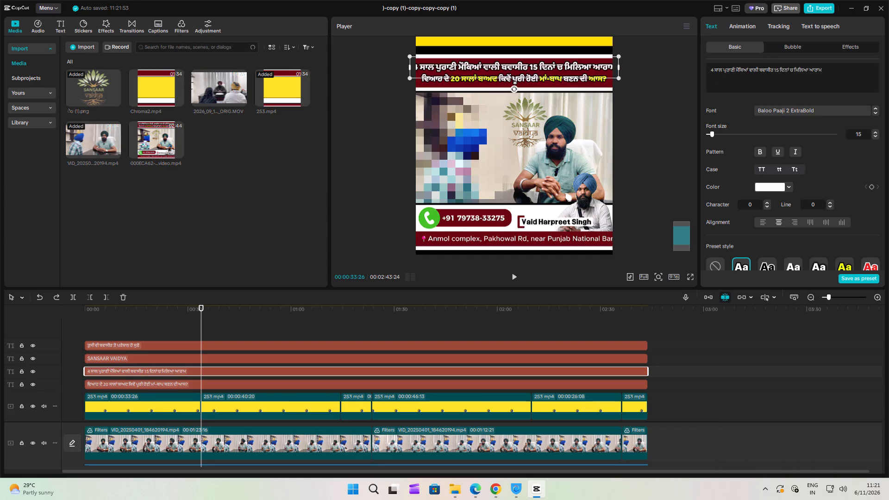
Cut "15 ਦਿਨਾਂ ਚ ਮਿਲਿਆ ਆਰਾਮ" from the maroon banner's first text line and paste it over the second line's text.
drag(775, 70, 832, 70)
key(ctrl+x)
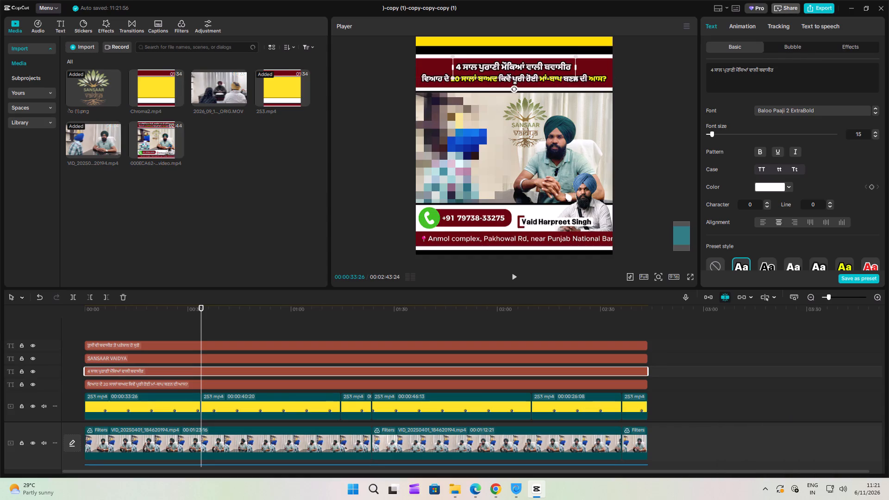
click(558, 83)
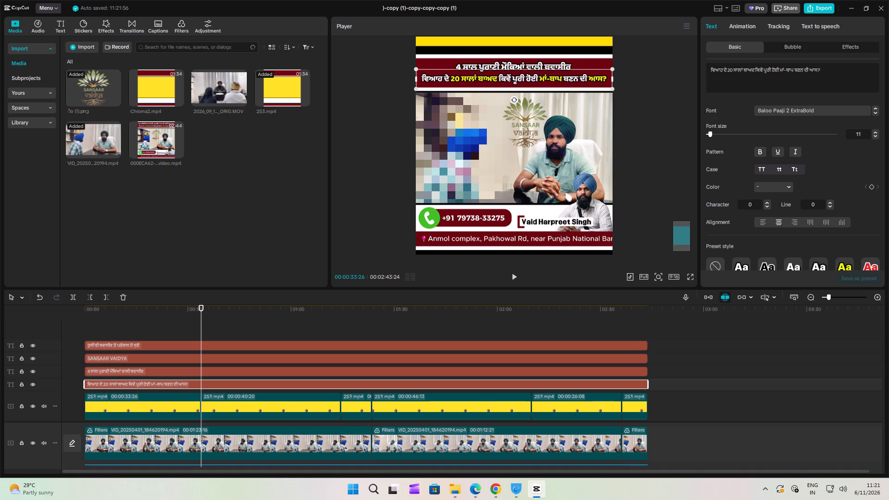
click(745, 69)
key(ctrl+a)
key(ctrl+v)
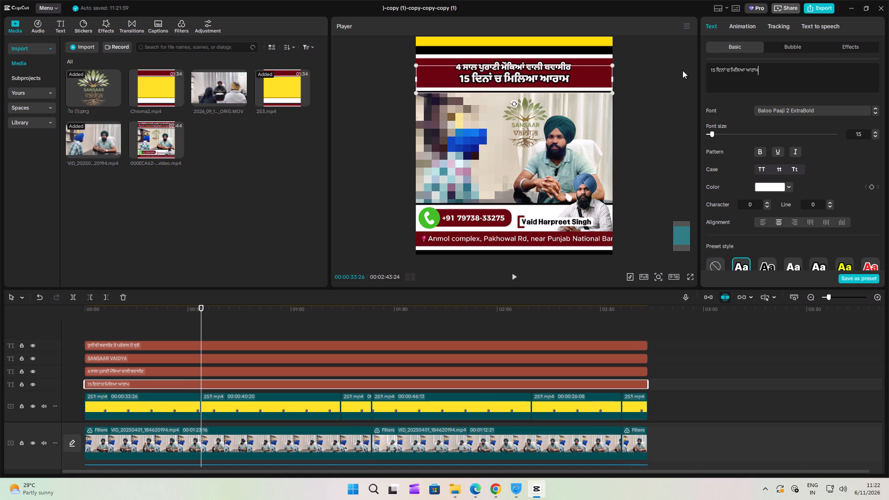
Apply the yellow text preset with black outline to "15 ਦਿਨਾਂ ਚ" and "ਆਰਾਮ" in the maroon banner's second line.
click(544, 79)
double_click(463, 78)
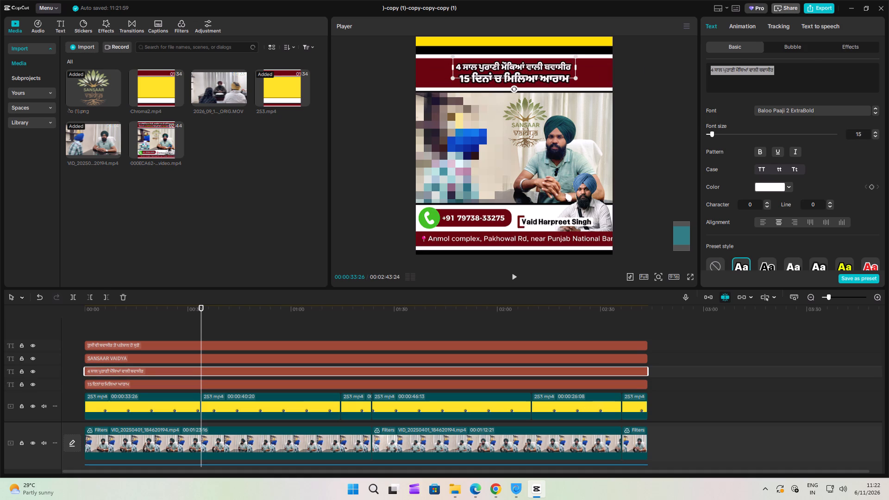
click(473, 82)
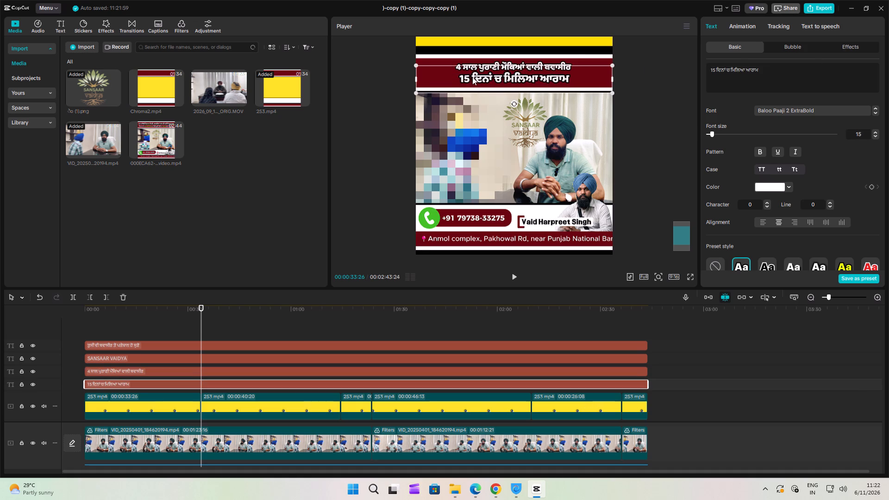
double_click(470, 79)
click(465, 79)
drag(460, 79, 503, 77)
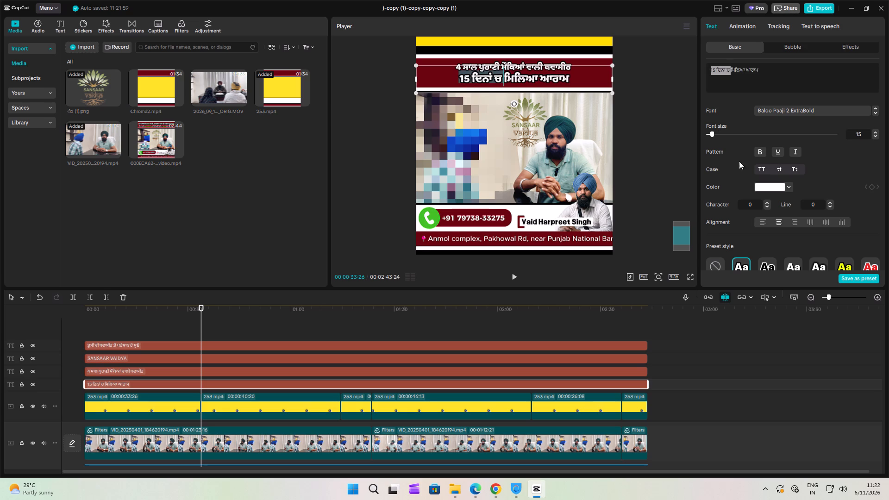
click(846, 264)
click(523, 76)
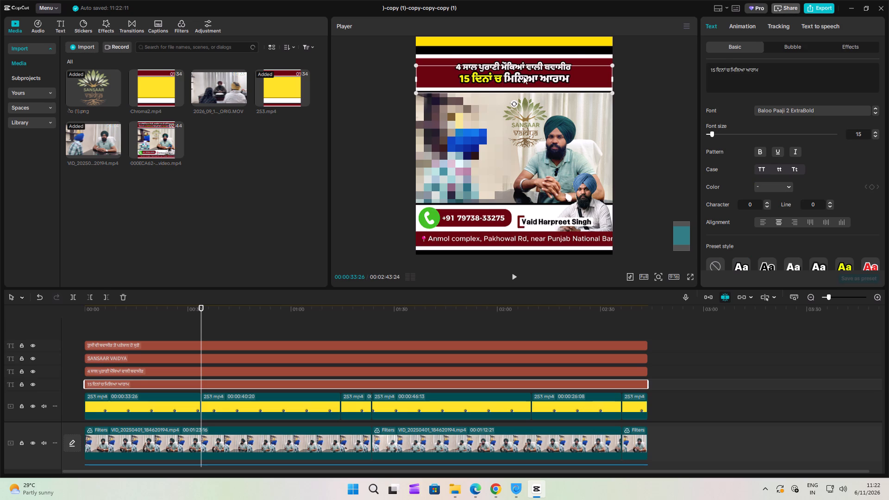
triple_click(545, 81)
drag(541, 79, 575, 77)
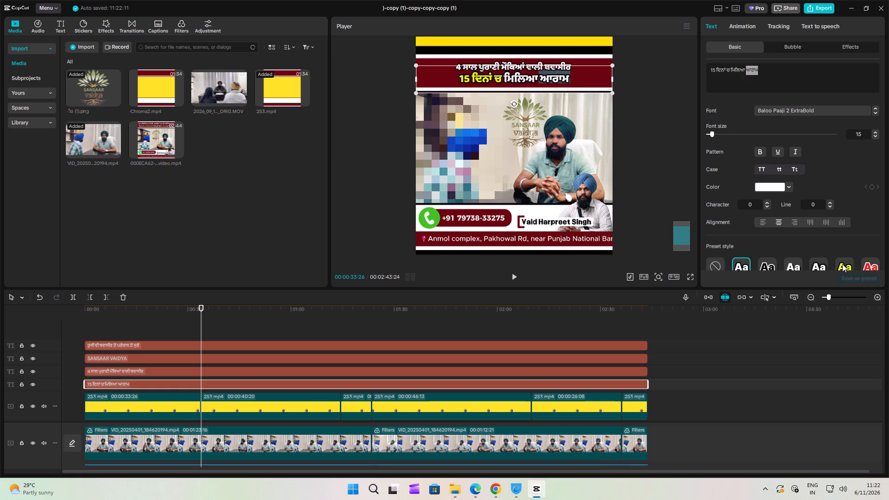
click(842, 264)
Apply the yellow text preset with black outline to "4 ਸਾਲ ਪੁਰਾਣੀ" and "ਬਵਾਸੀਰ" in the maroon banner's first line.
click(488, 63)
double_click(488, 63)
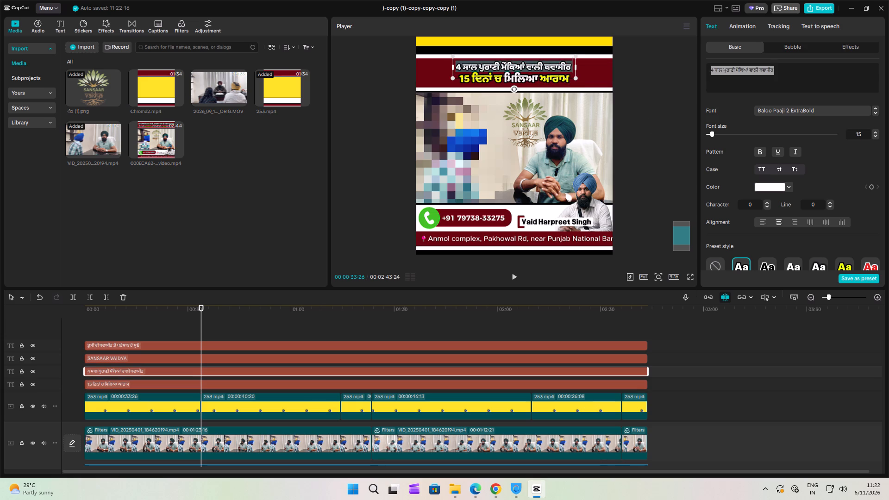
click(463, 65)
drag(457, 66, 488, 66)
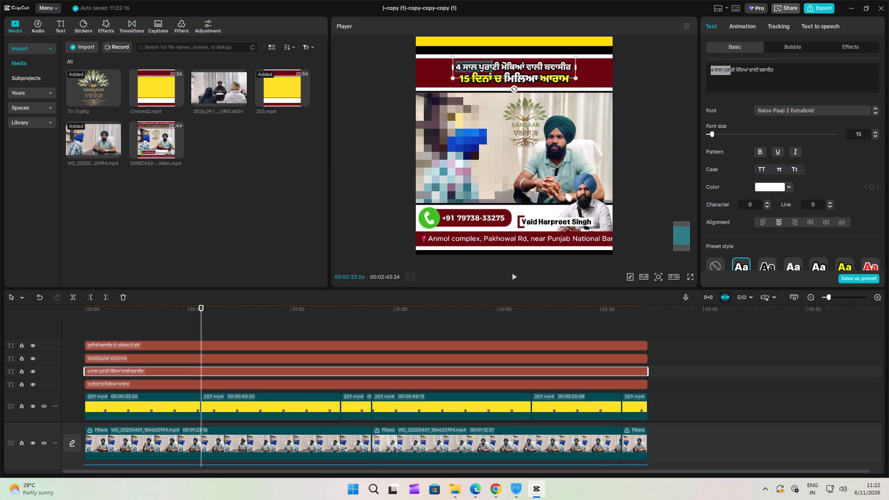
drag(488, 66, 500, 65)
click(839, 262)
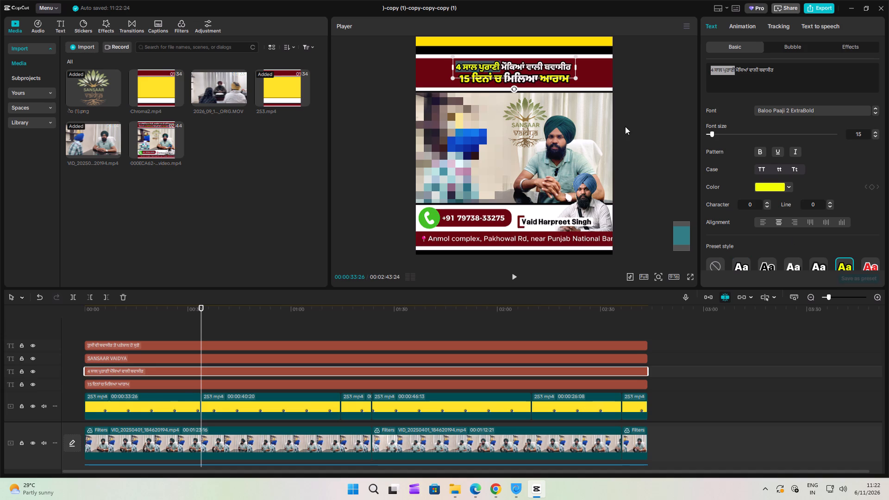
click(548, 65)
double_click(545, 67)
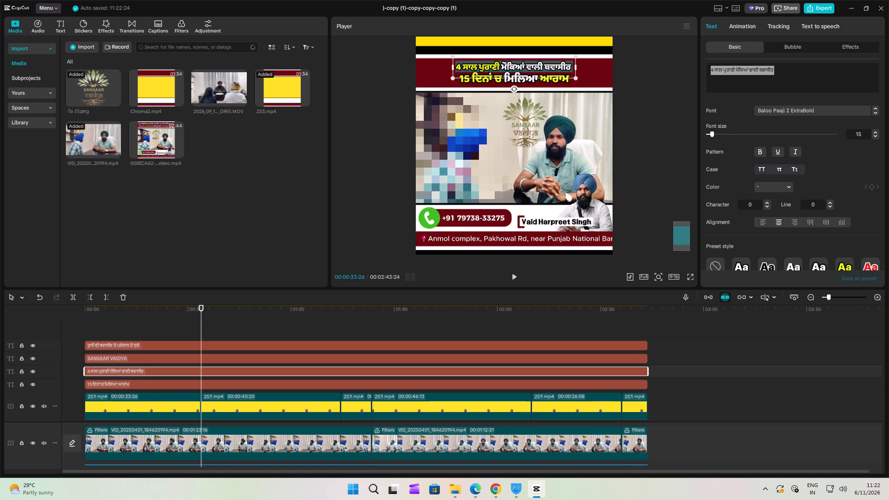
click(546, 66)
drag(545, 66, 579, 66)
click(564, 67)
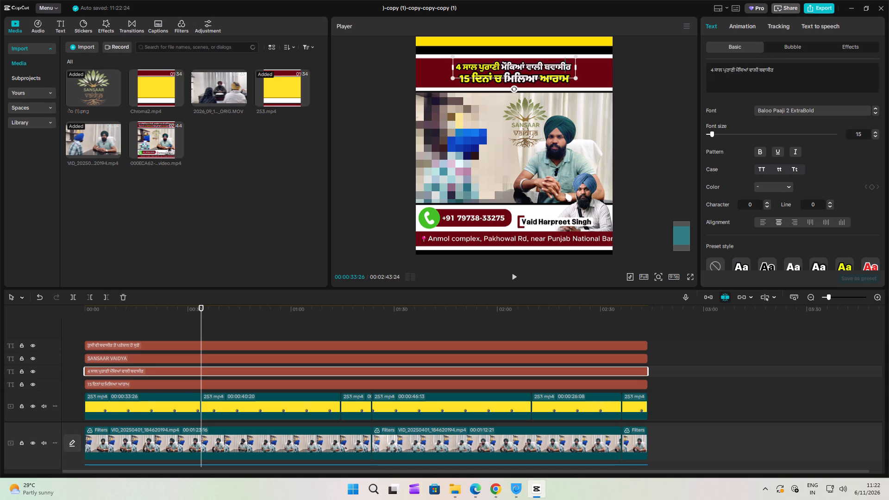
drag(545, 67, 576, 67)
click(842, 263)
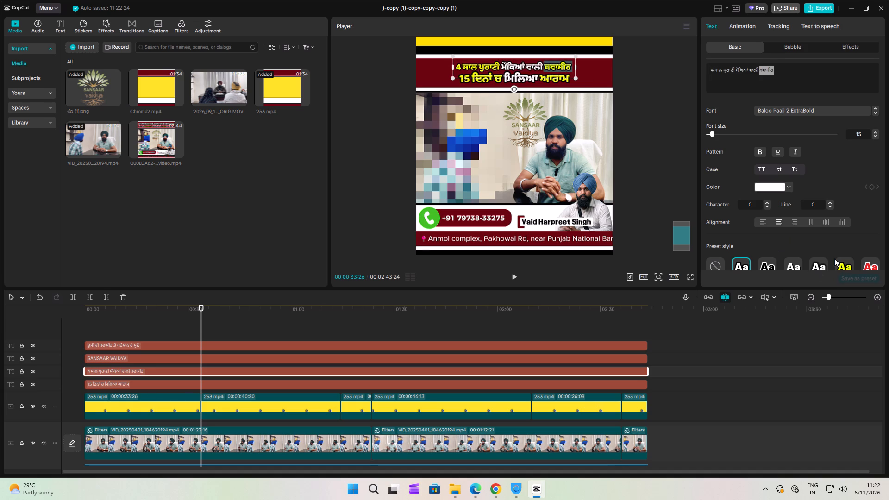
click(648, 71)
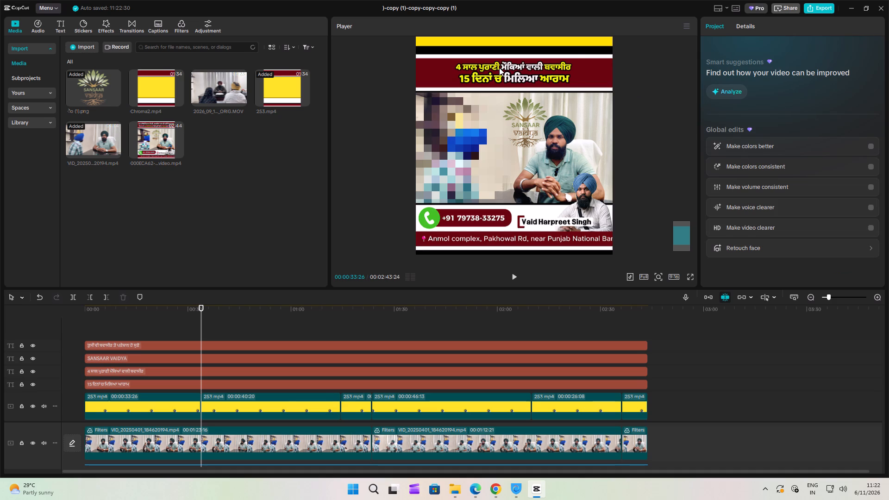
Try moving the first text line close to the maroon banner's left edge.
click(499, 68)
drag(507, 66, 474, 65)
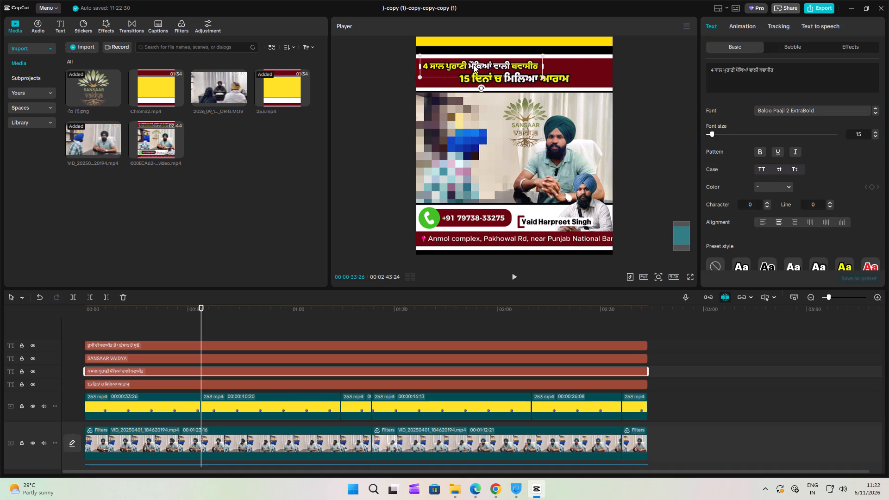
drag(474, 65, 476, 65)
Scale the maroon banner's second text line down slightly so it is narrower than the first line.
click(508, 78)
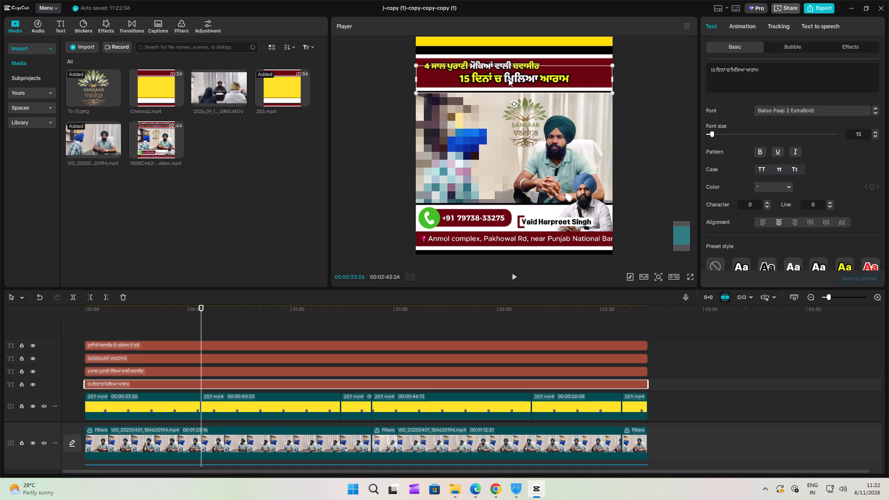
drag(415, 67, 421, 67)
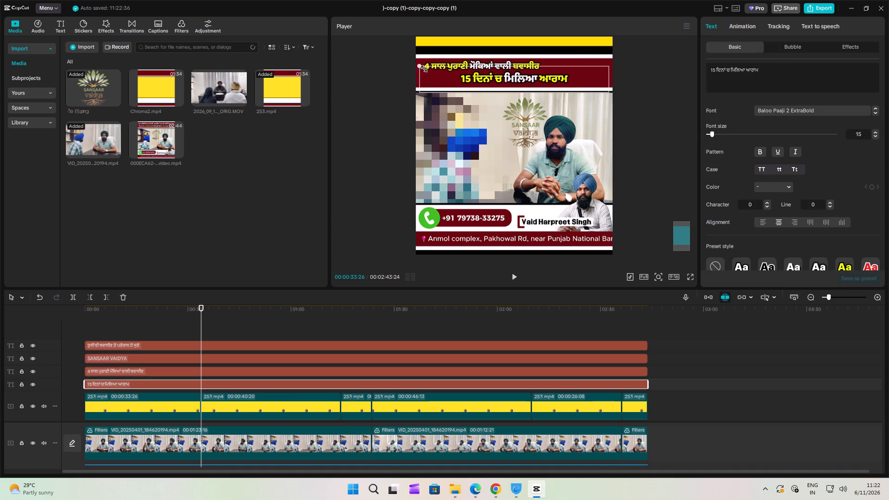
drag(421, 67, 440, 69)
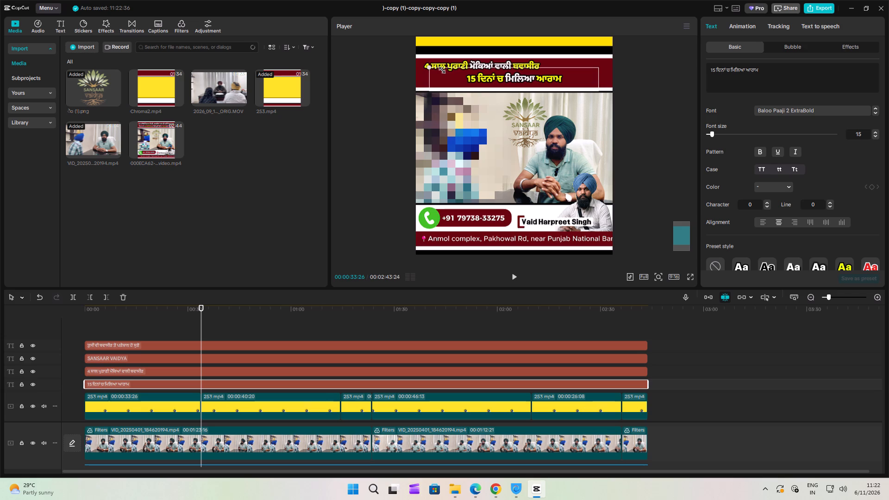
drag(440, 69, 440, 69)
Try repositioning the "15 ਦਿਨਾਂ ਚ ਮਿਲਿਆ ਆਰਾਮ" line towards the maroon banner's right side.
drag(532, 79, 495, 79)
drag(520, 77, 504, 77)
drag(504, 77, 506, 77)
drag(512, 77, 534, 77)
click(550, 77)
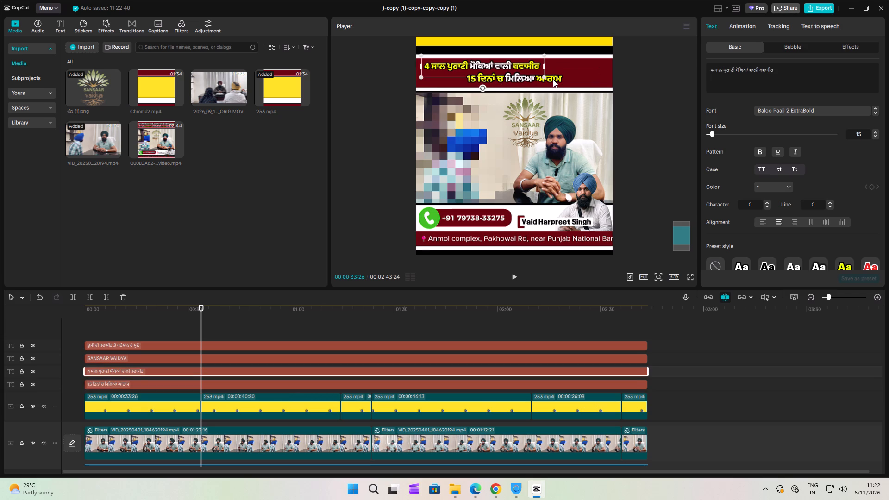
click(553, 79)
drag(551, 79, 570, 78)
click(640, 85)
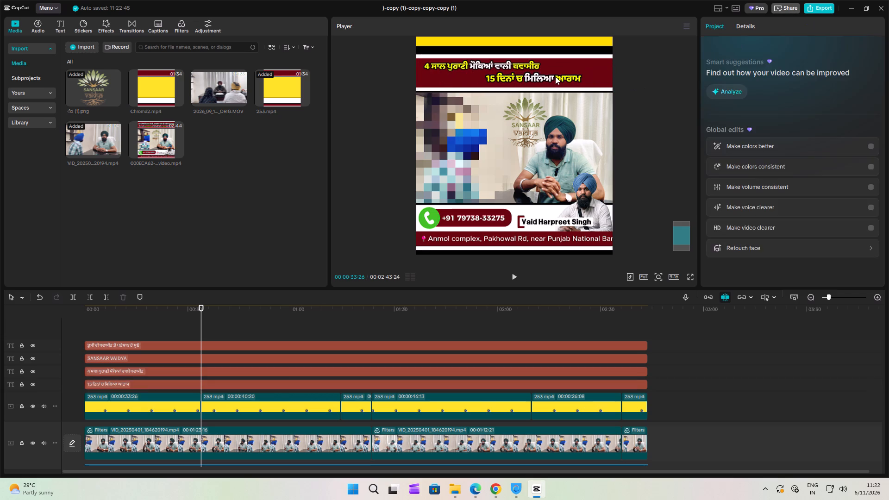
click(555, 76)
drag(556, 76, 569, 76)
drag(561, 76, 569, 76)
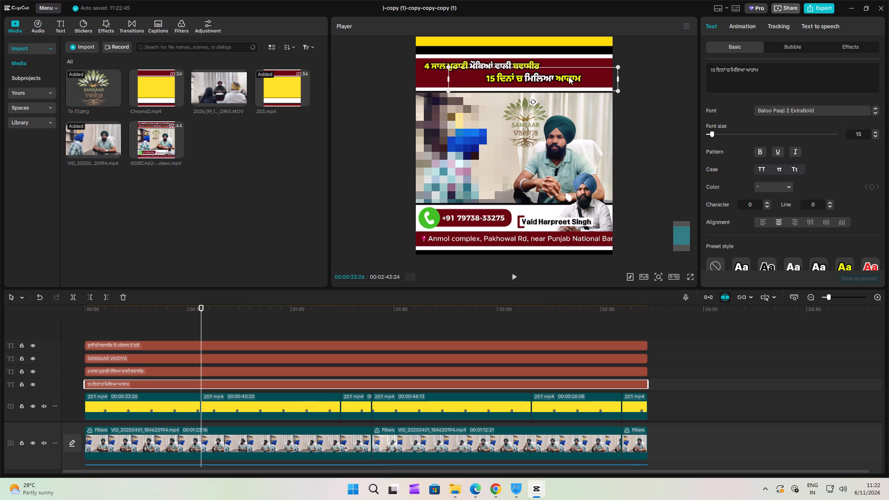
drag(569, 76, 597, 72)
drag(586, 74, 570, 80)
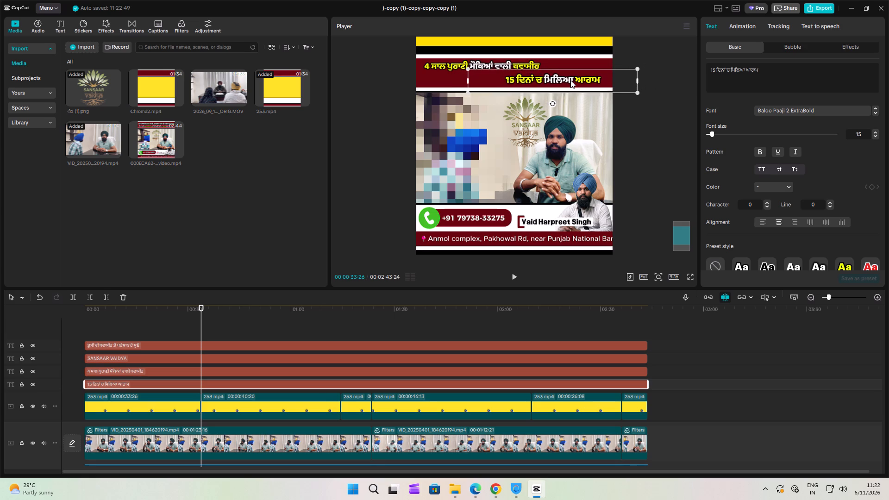
Centre the "15 ਦਿਨਾਂ ਚ ਮਿਲਿਆ ਆਰਾਮ" line horizontally in the lower half of the maroon banner.
drag(570, 80, 534, 81)
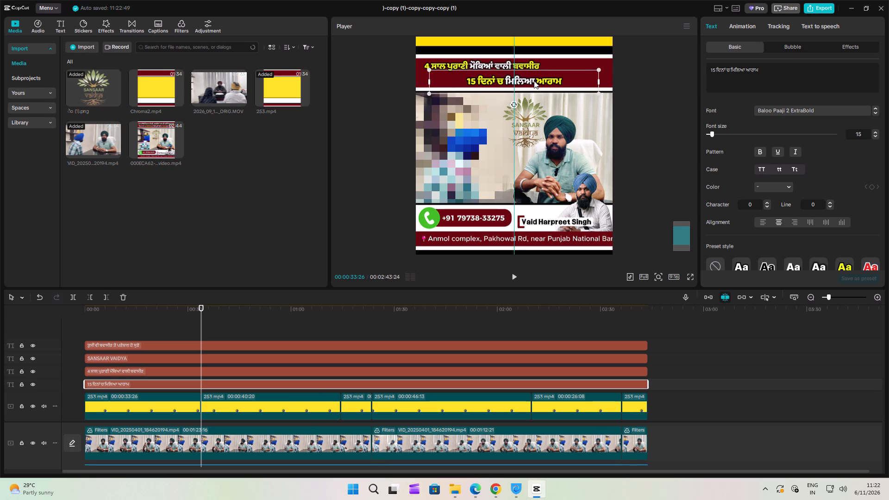
drag(534, 81, 530, 79)
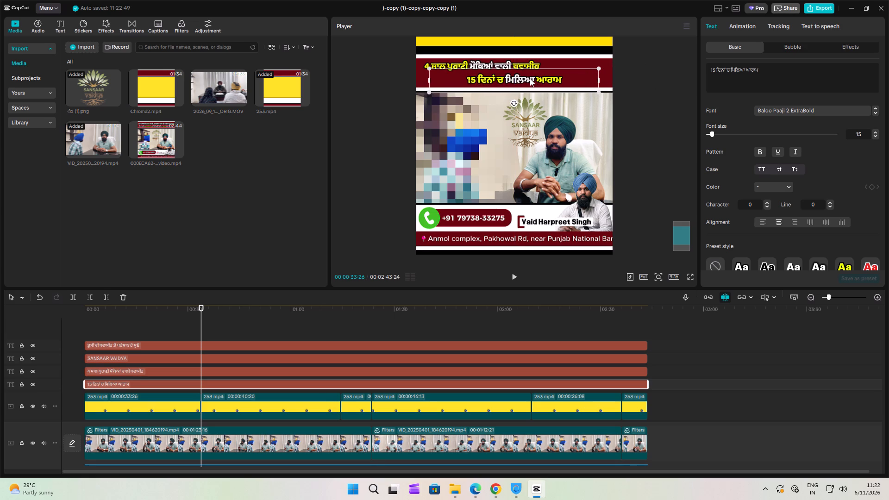
Centre the "4 ਸਾਲ ਪੁਰਾਣੀ ਮੌਕਿਆਂ ਵਾਲੀ ਬਵਾਸੀਰ" line horizontally in the maroon banner, directly above the second line.
click(507, 66)
drag(506, 66, 546, 65)
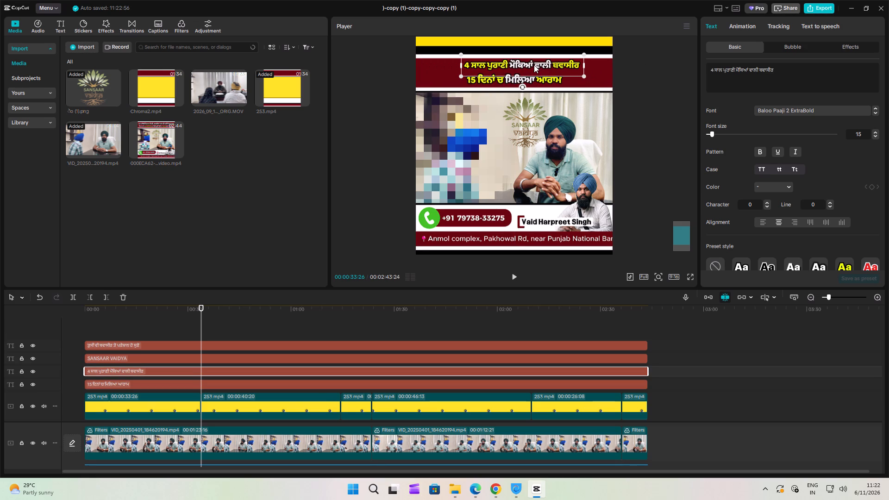
drag(534, 65, 537, 67)
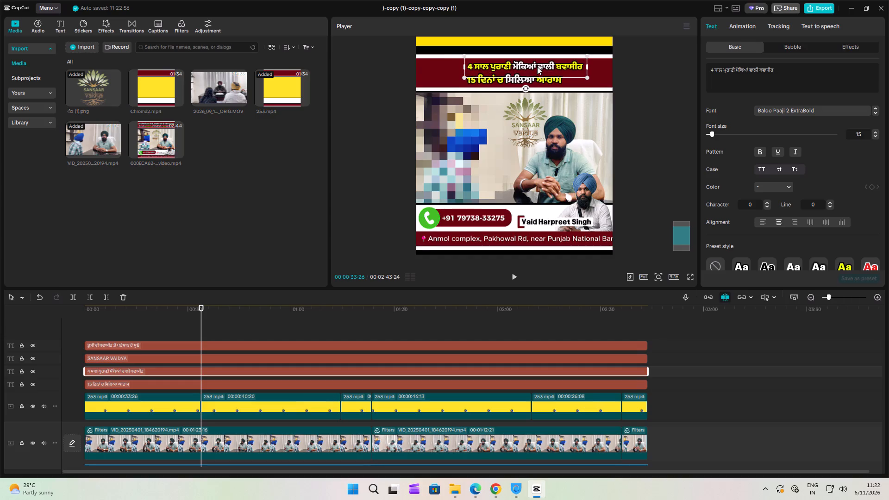
drag(537, 67, 525, 66)
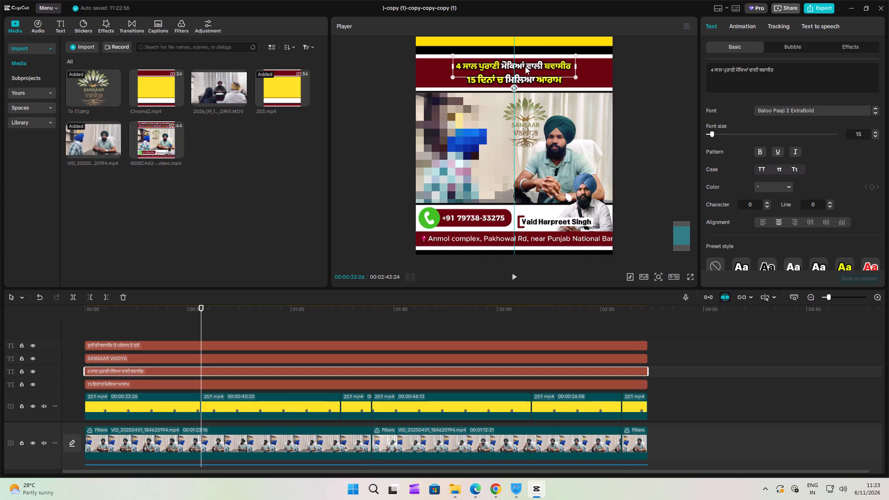
drag(525, 66, 525, 67)
click(647, 81)
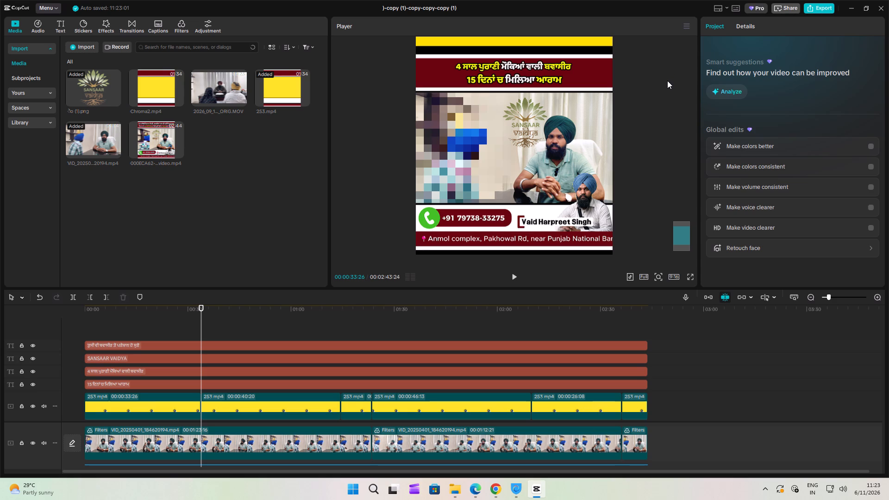
Open the "SANSAAR VAIDYA / LUDHIANA, PUNJAB" text at the bottom of the video frame for editing.
scroll(664, 82, down, 3)
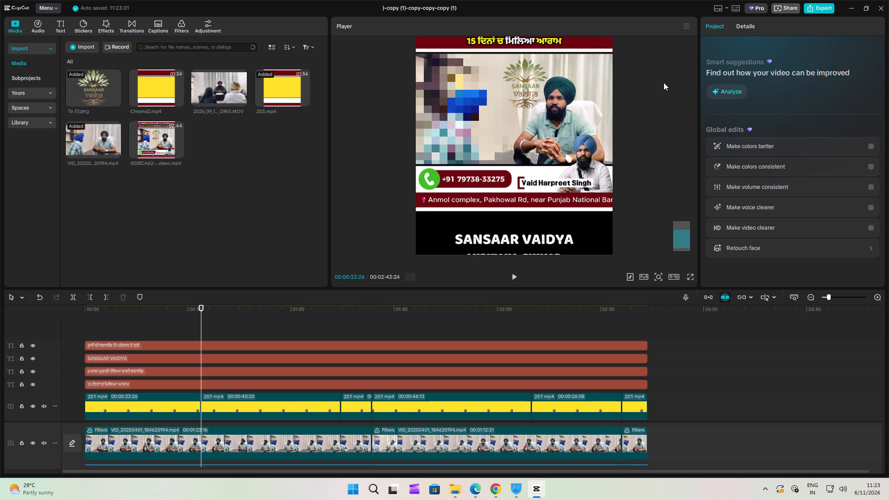
scroll(663, 84, down, 3)
alt+scroll(662, 83, down, 4)
ctrl+scroll(661, 83, down, 4)
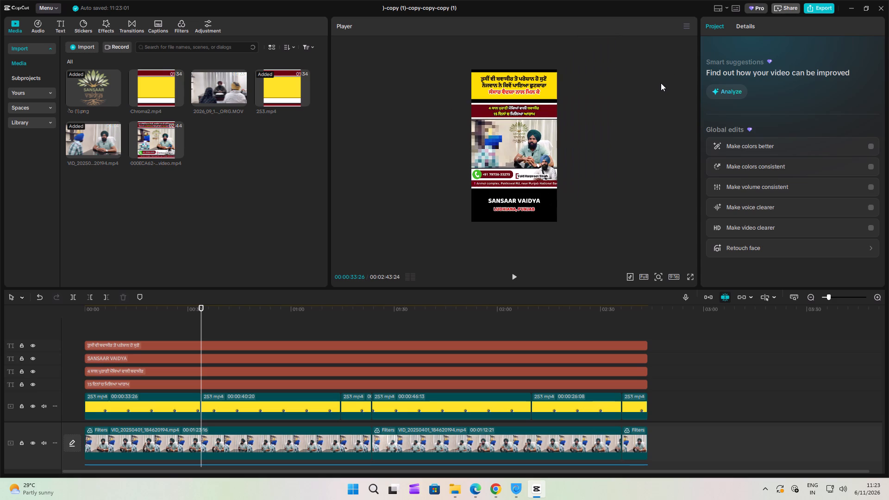
ctrl+scroll(570, 104, up, 2)
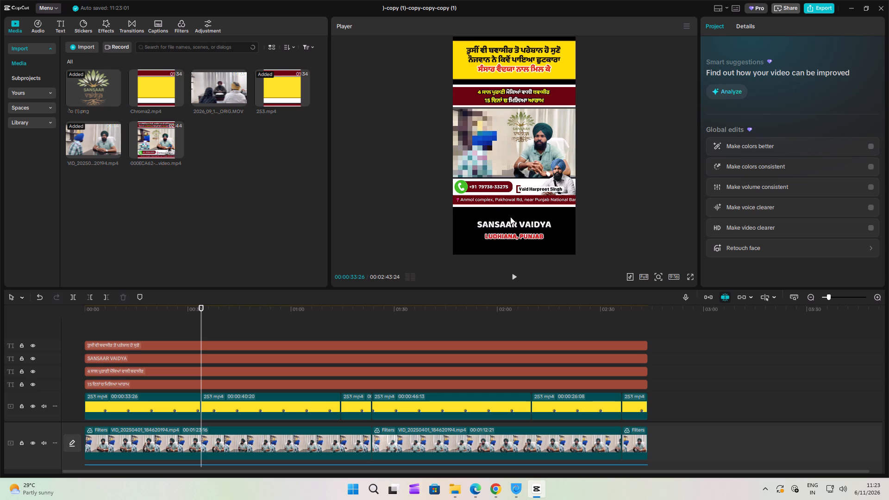
click(505, 222)
double_click(505, 222)
click(497, 222)
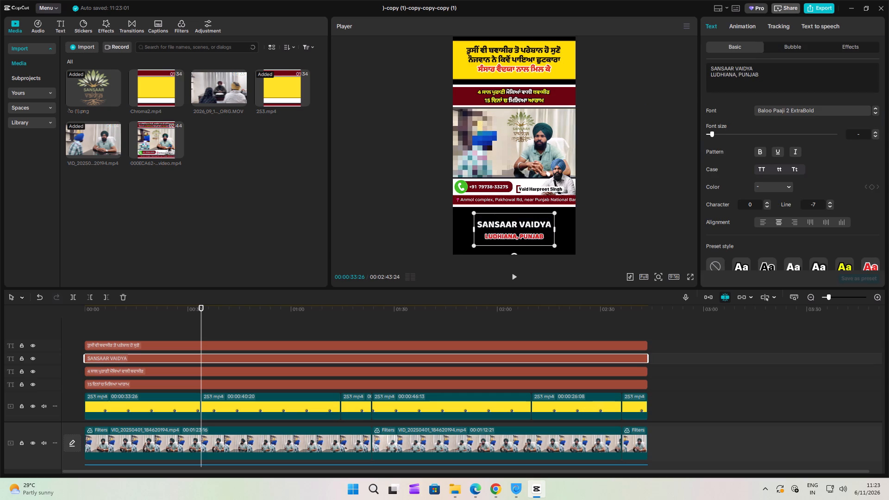
Apply the preset with black text on a yellow background to the "SANSAAR VAIDYA" line below the video.
drag(478, 224, 561, 227)
click(846, 263)
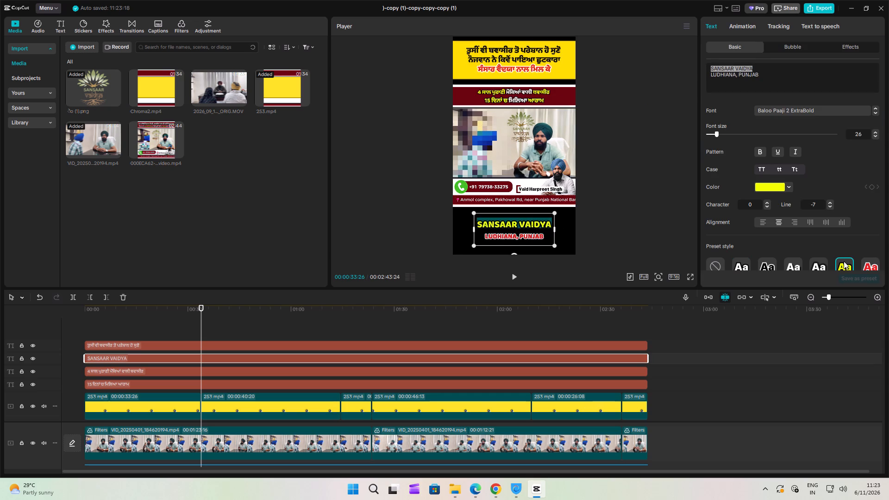
scroll(833, 227, down, 2)
click(844, 239)
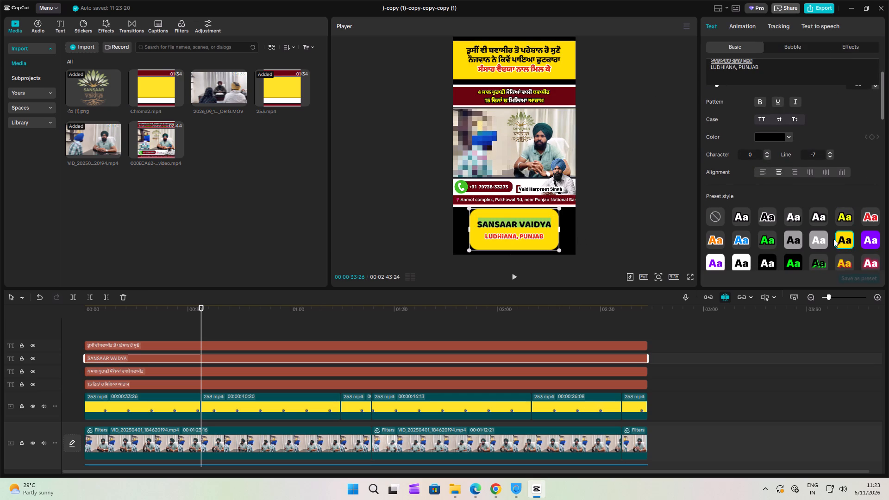
Give the "SANSAAR VAIDYA" footer text's background 0% corner rounding, 10% height and 100% width.
scroll(754, 222, down, 13)
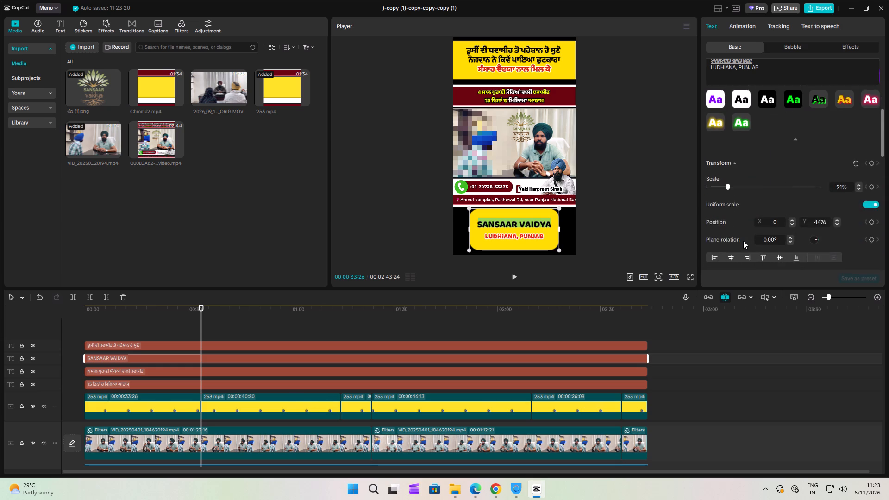
scroll(742, 241, down, 19)
scroll(757, 250, down, 7)
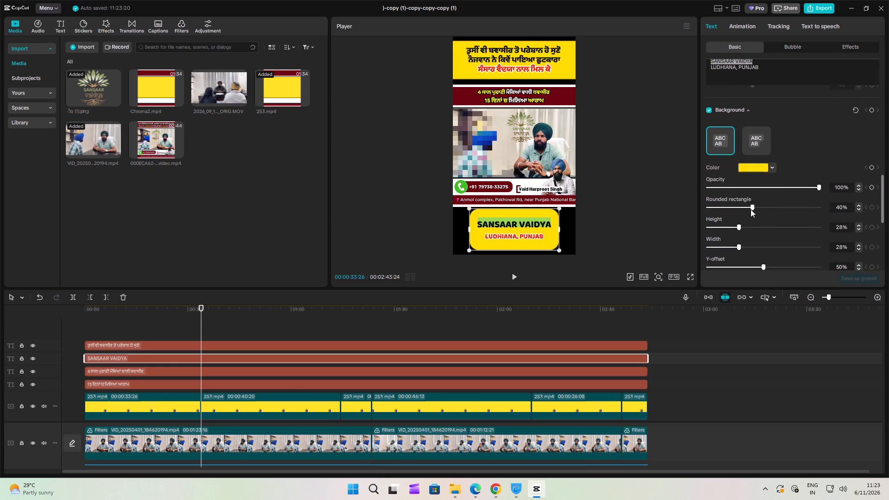
drag(751, 209, 648, 206)
drag(739, 226, 722, 226)
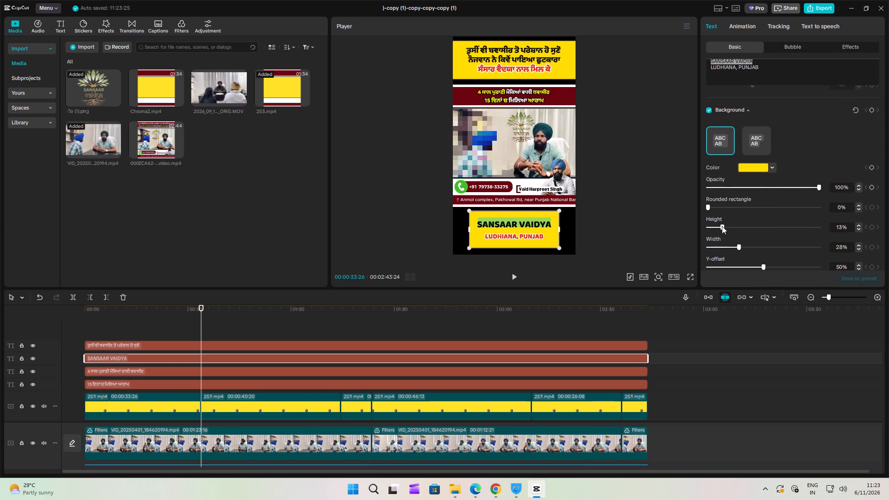
drag(722, 226, 719, 226)
drag(739, 248, 764, 245)
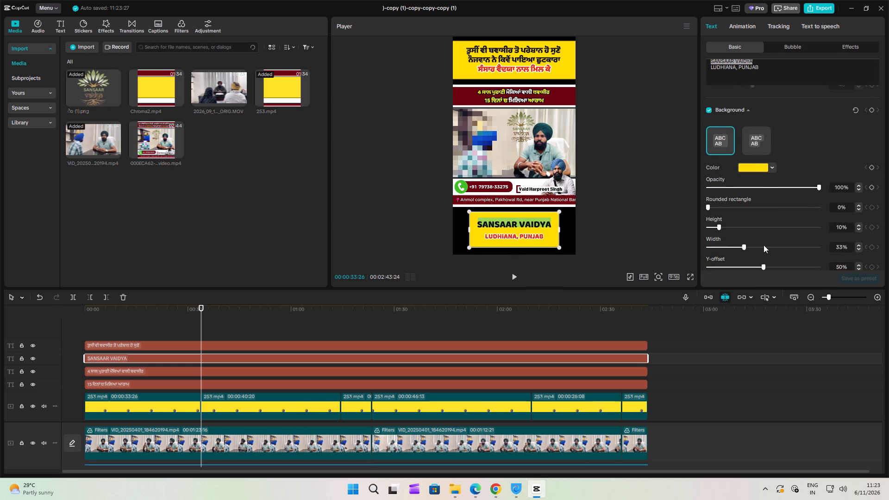
drag(764, 245, 888, 237)
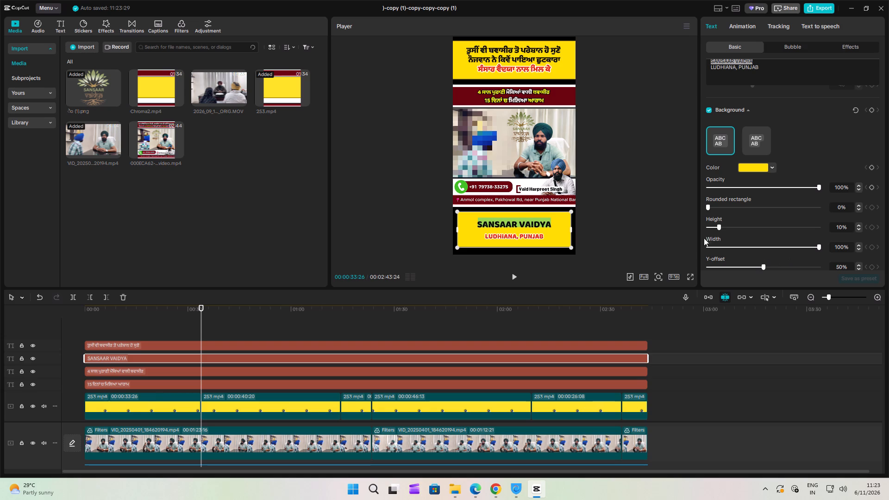
Widen the footer text box slightly past the video frame and recentre it horizontally below the clinic address strip.
drag(572, 230, 580, 230)
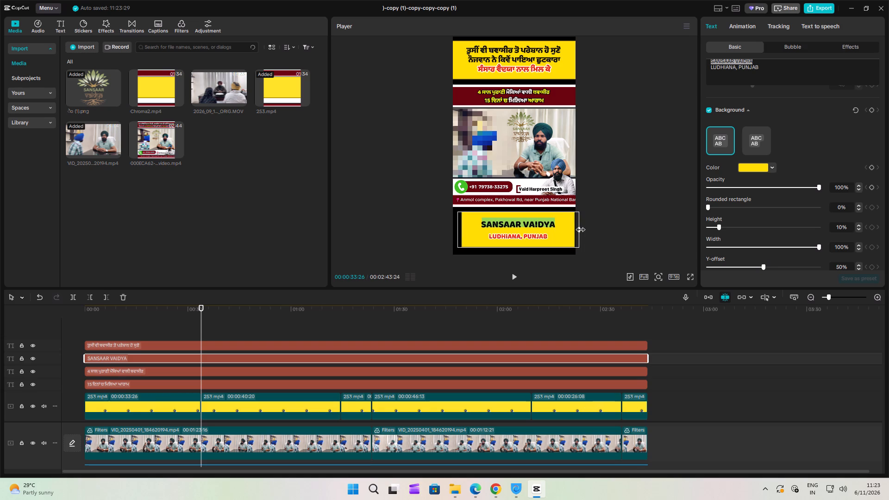
drag(580, 230, 587, 230)
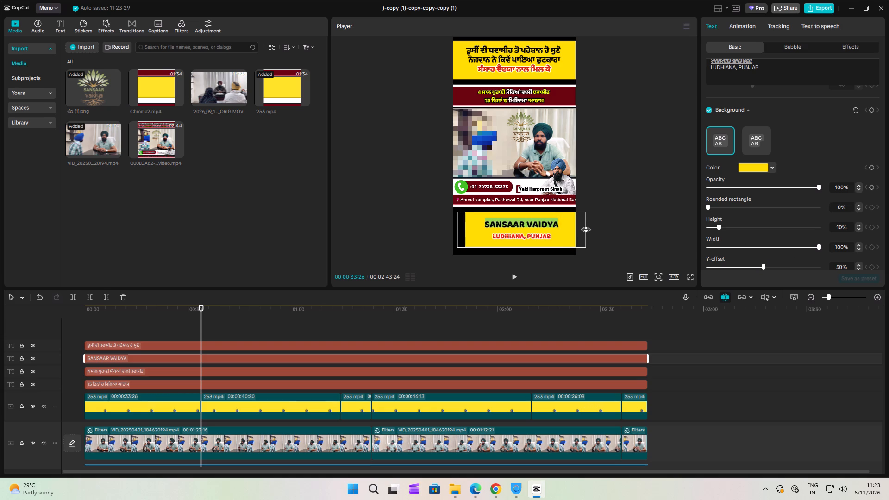
drag(587, 230, 586, 230)
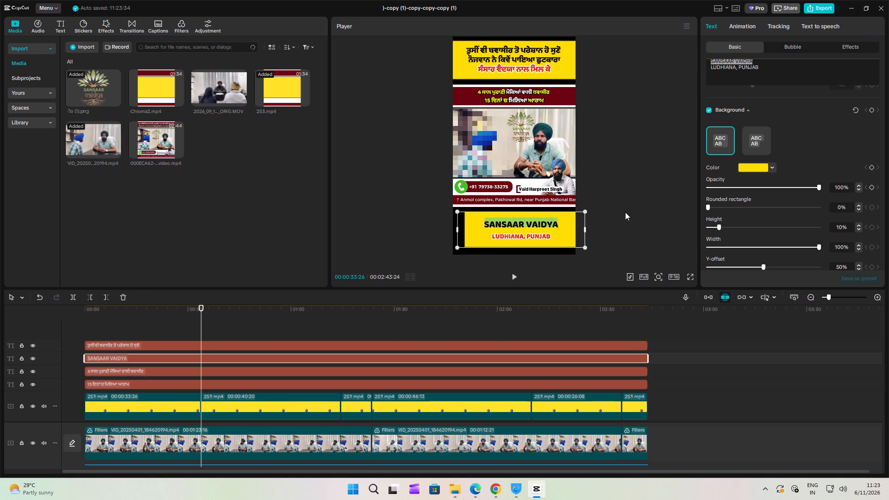
click(625, 212)
click(565, 227)
drag(563, 229, 543, 230)
drag(544, 230, 558, 230)
Examine the top Punjabi headline's background settings for comparison with the "SANSAAR VAIDYA" footer.
scroll(824, 242, down, 3)
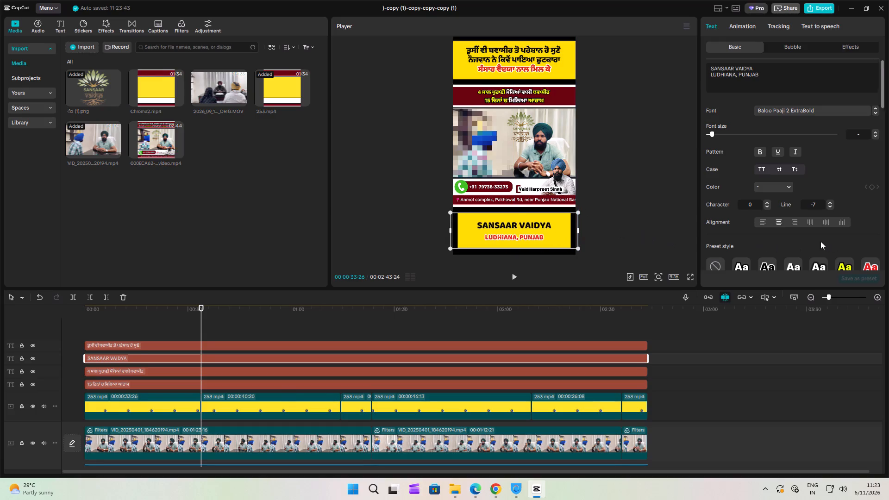
scroll(820, 241, down, 17)
scroll(802, 217, down, 11)
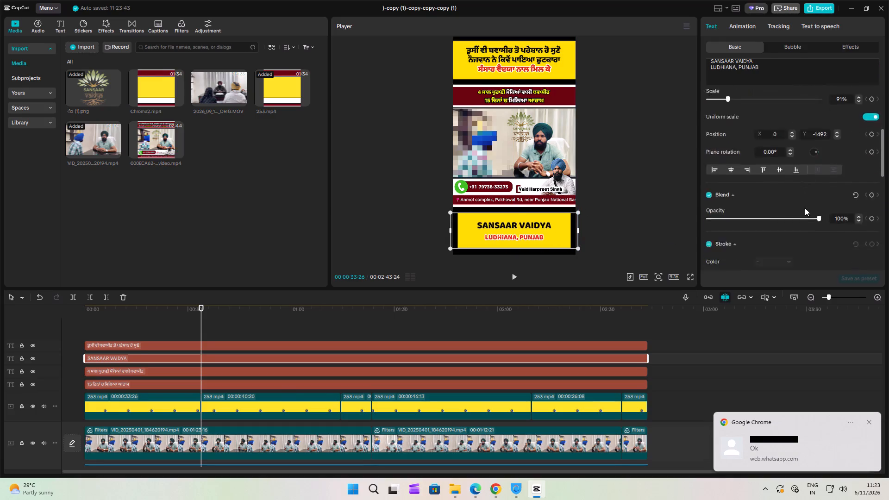
scroll(805, 208, down, 7)
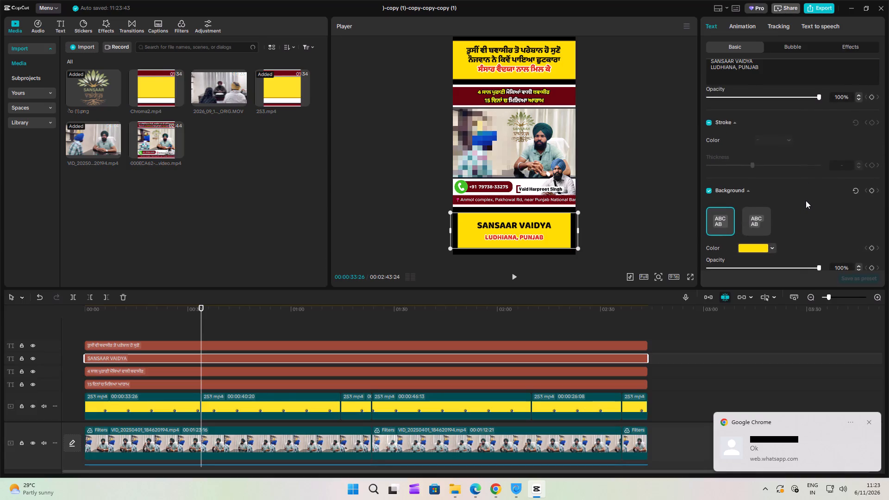
click(533, 61)
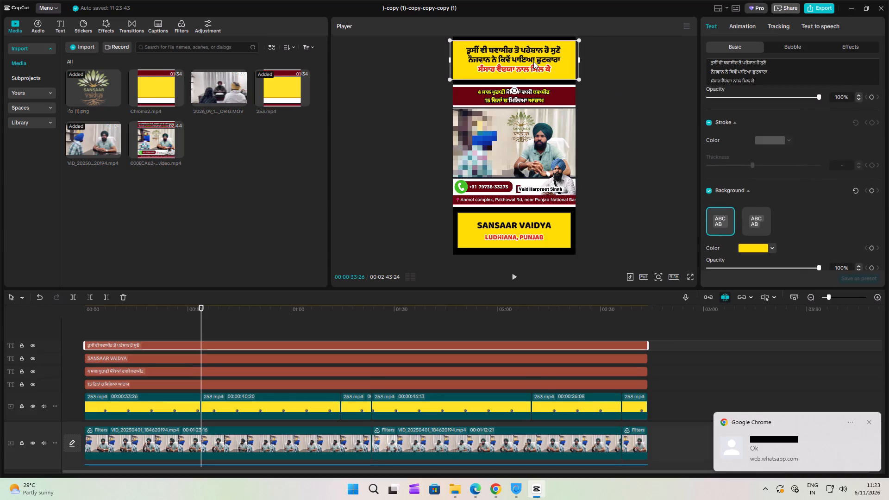
scroll(819, 201, down, 6)
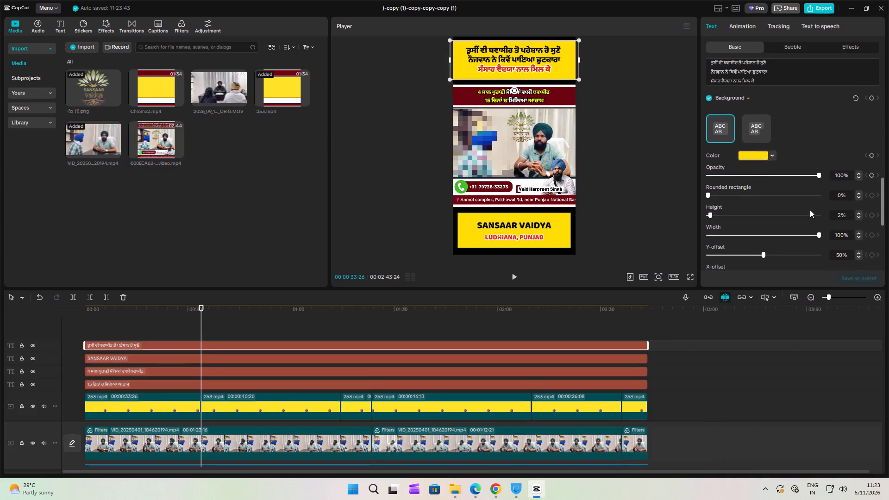
scroll(807, 211, down, 1)
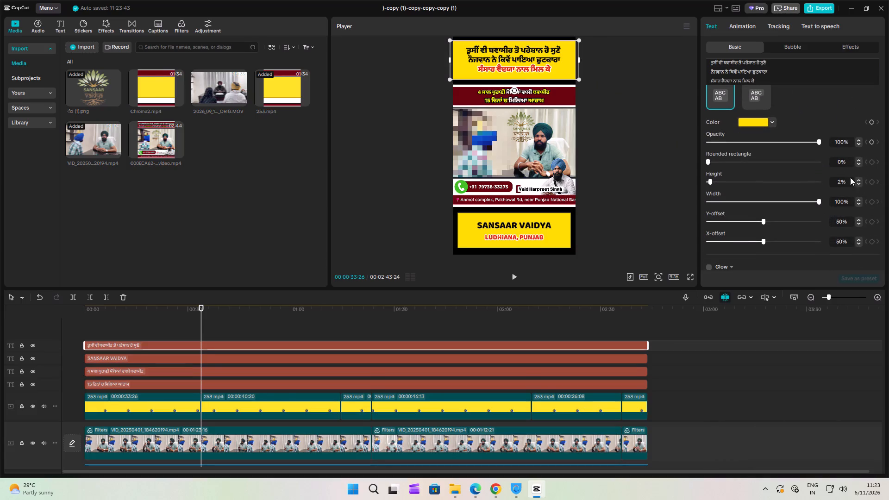
scroll(805, 174, up, 6)
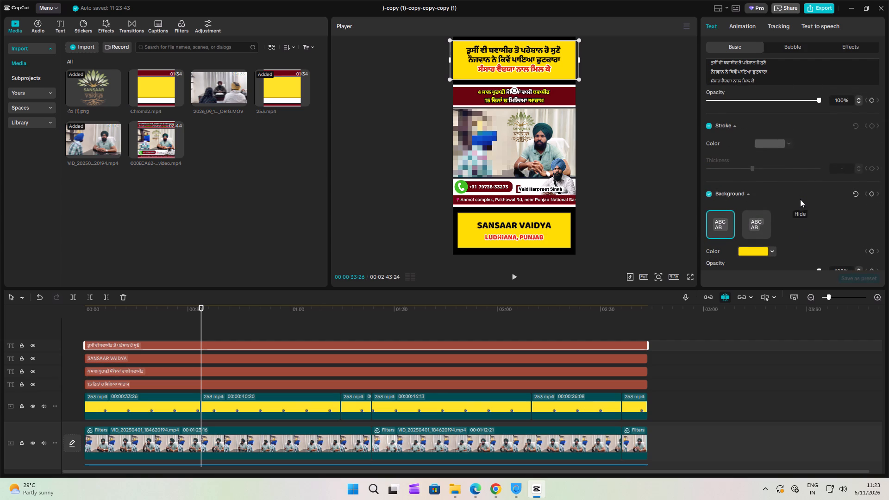
Scale the "SANSAAR VAIDYA" footer text to 97% so its yellow background nearly fills the frame width.
click(515, 225)
scroll(776, 191, up, 6)
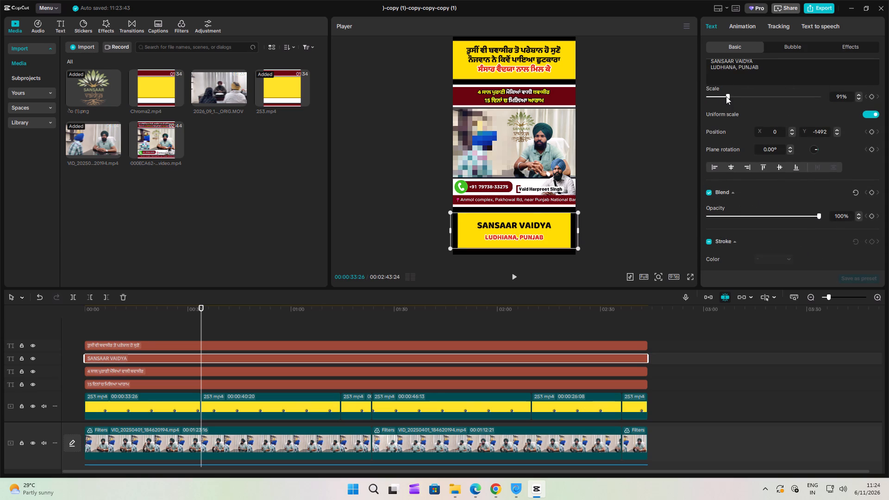
click(728, 96)
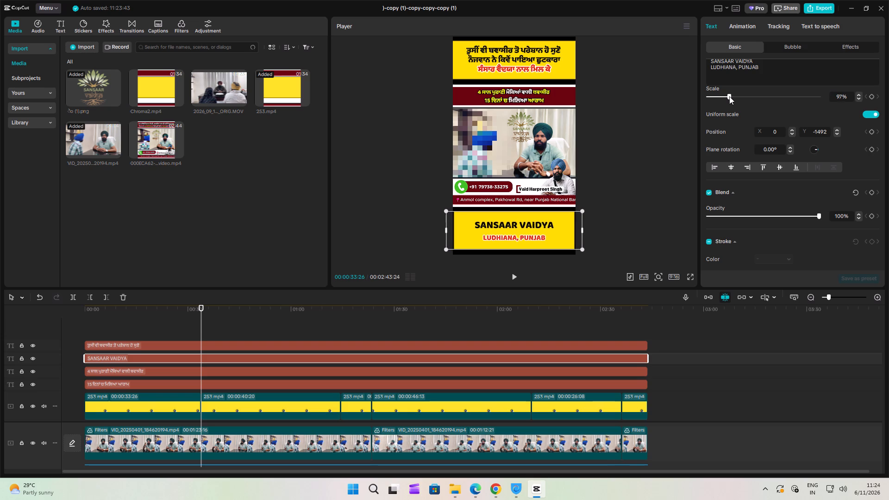
Set the "SANSAAR VAIDYA" footer's background height to 6%, keep it horizontally centred, and deselect it.
scroll(787, 235, down, 13)
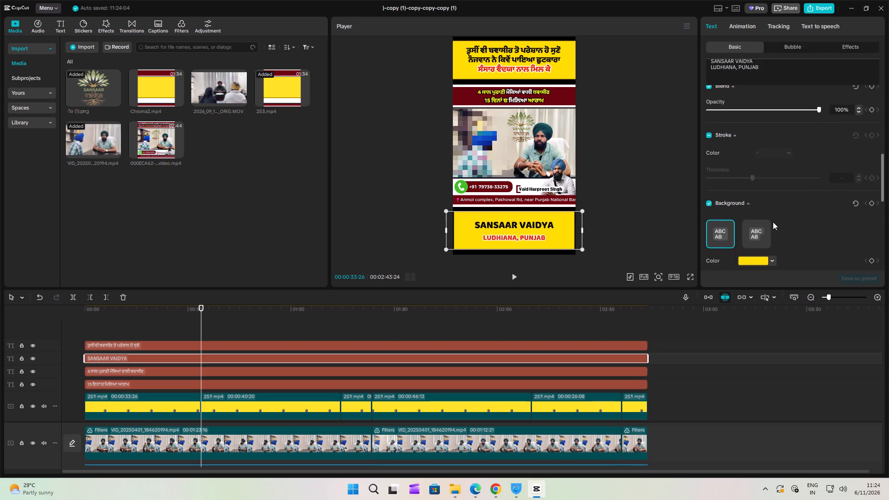
scroll(773, 222, down, 3)
click(720, 261)
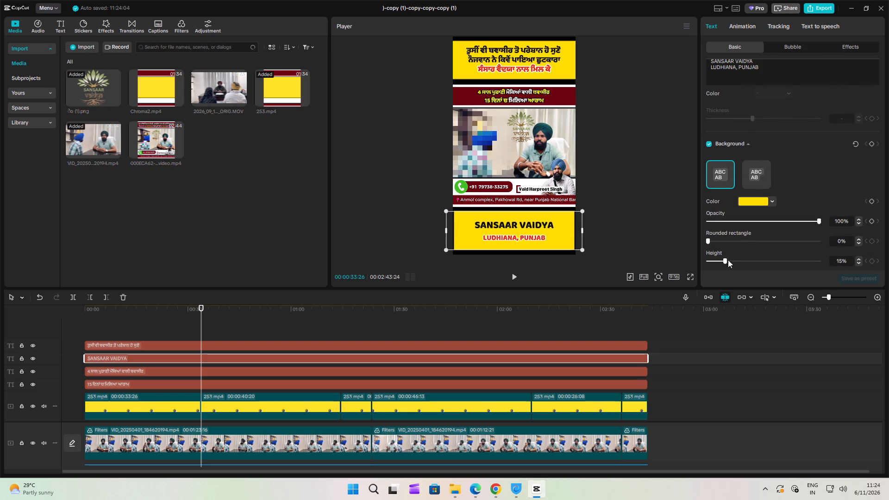
click(541, 227)
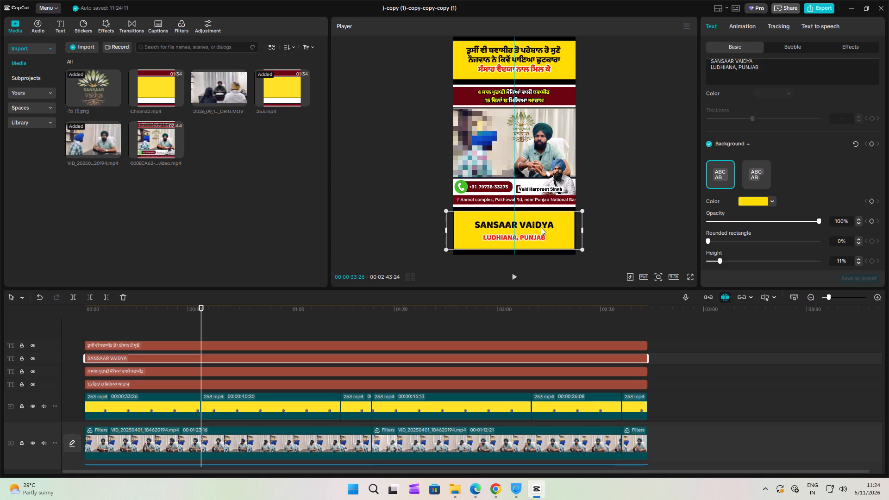
click(718, 262)
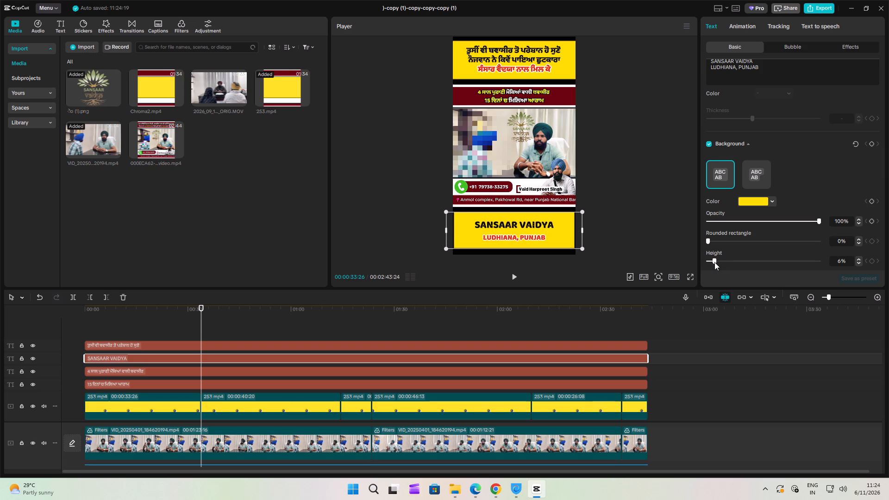
click(628, 207)
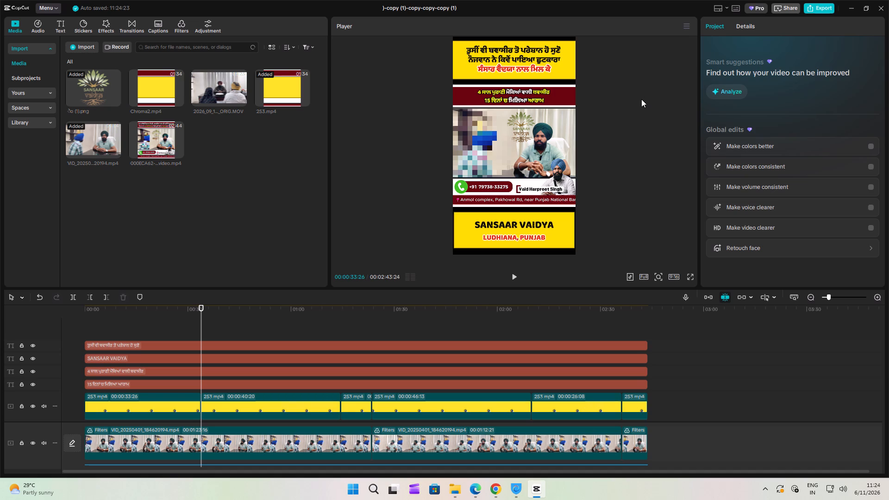
Fill the canvas behind the first clip on the main video track with the golden-yellow preset colour.
click(568, 81)
scroll(476, 369, down, 15)
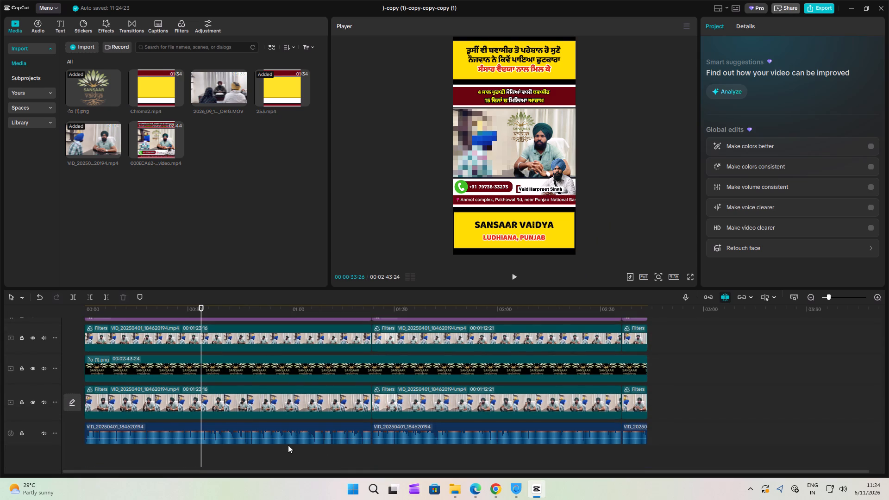
click(694, 245)
click(257, 401)
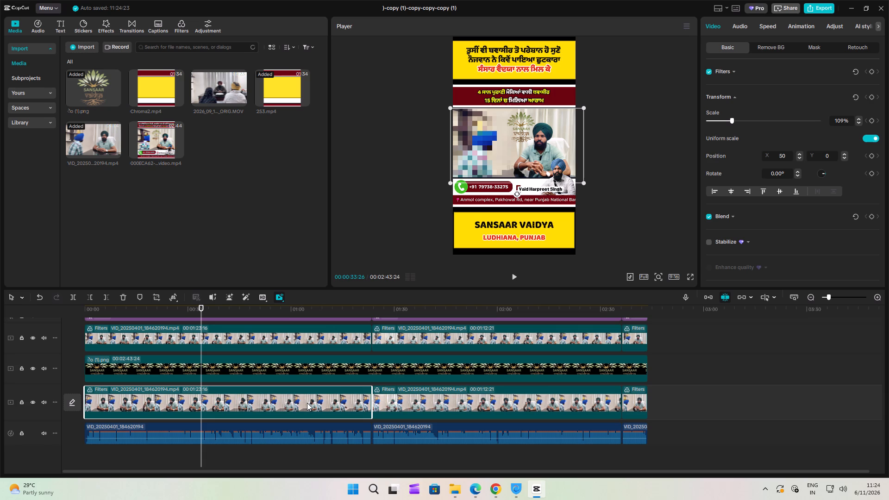
scroll(795, 239, down, 14)
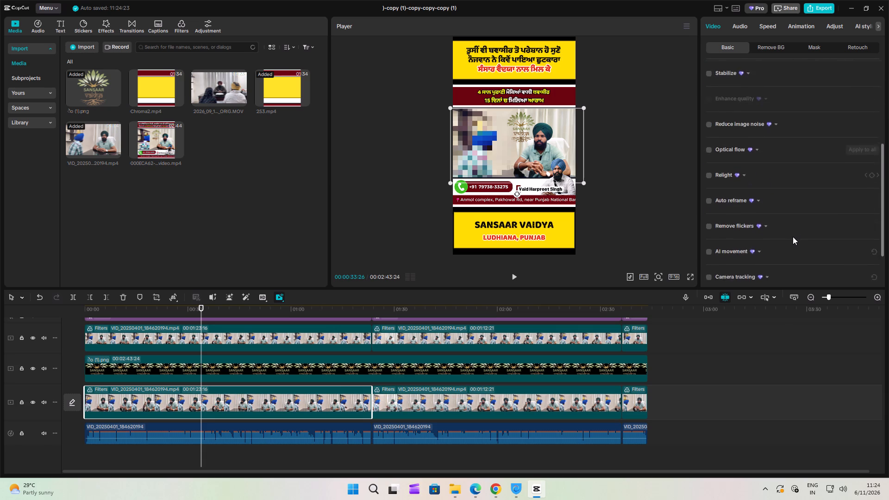
scroll(793, 237, down, 15)
click(738, 267)
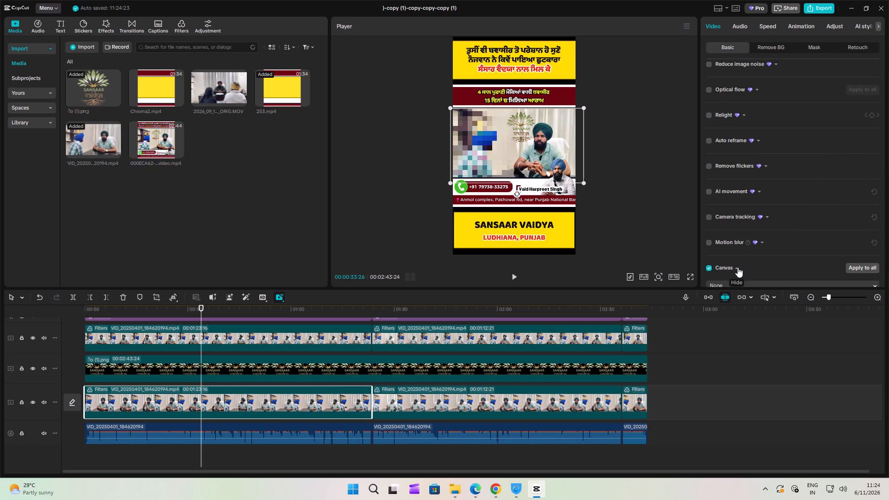
scroll(766, 268, down, 6)
click(770, 265)
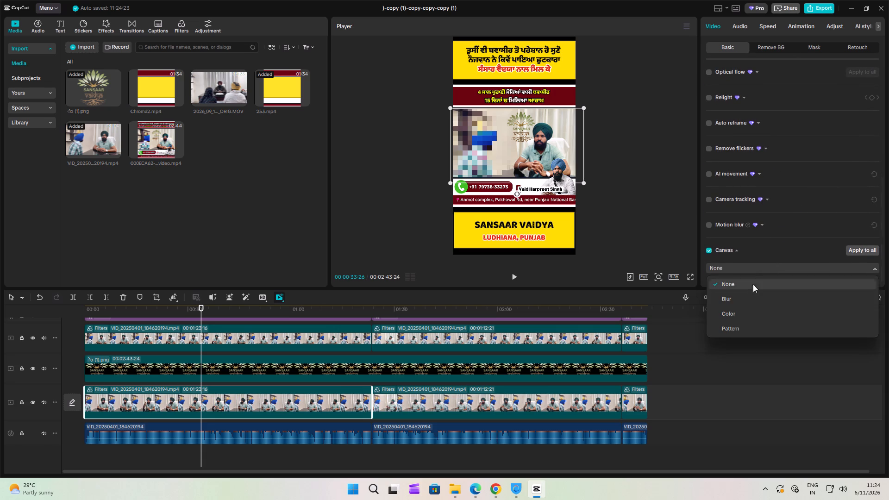
click(739, 311)
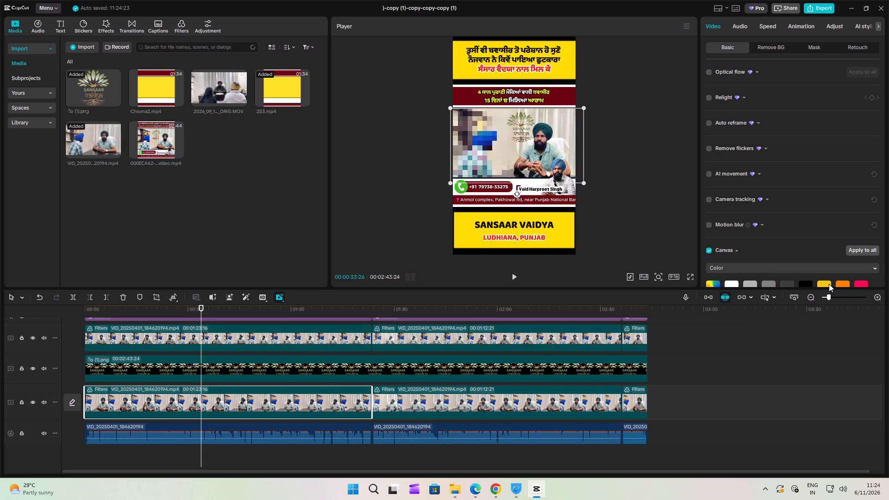
click(829, 284)
Change the first main-track clip's canvas colour to the maroon sampled from the Punjabi banner below the headline, and deselect the clip.
scroll(828, 284, down, 4)
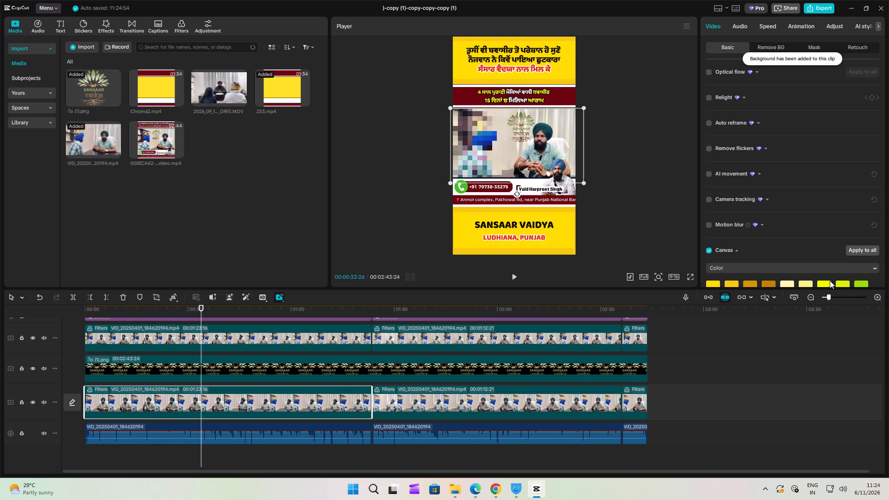
scroll(837, 247, down, 4)
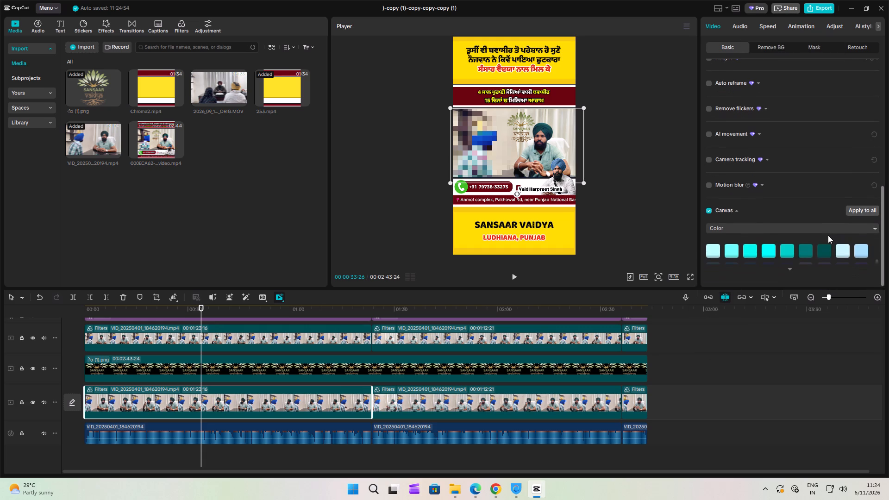
scroll(820, 162, down, 9)
scroll(835, 255, down, 2)
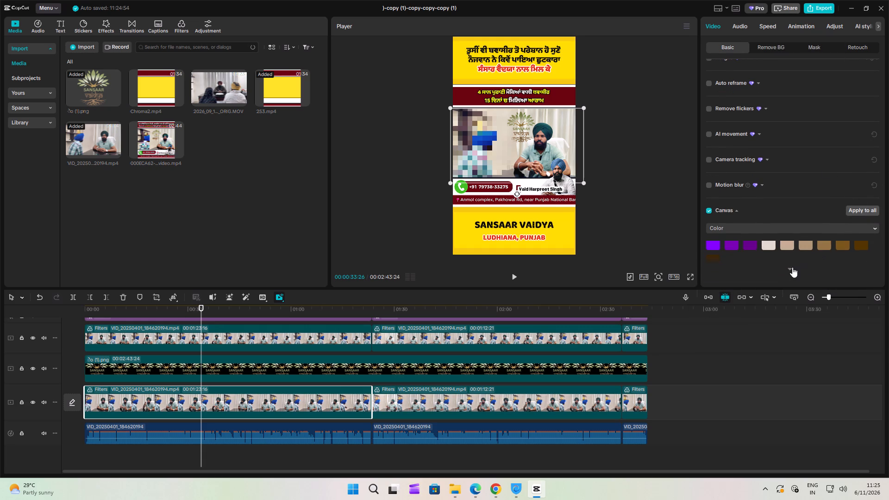
click(789, 269)
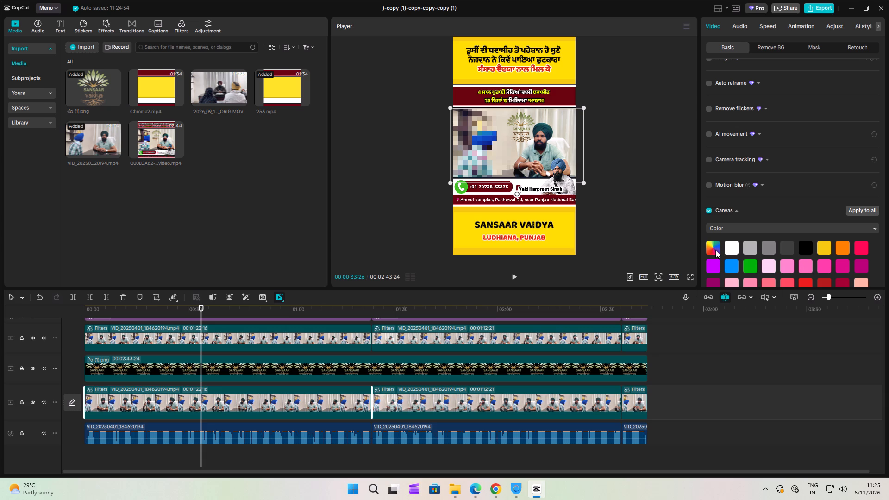
click(715, 250)
click(664, 329)
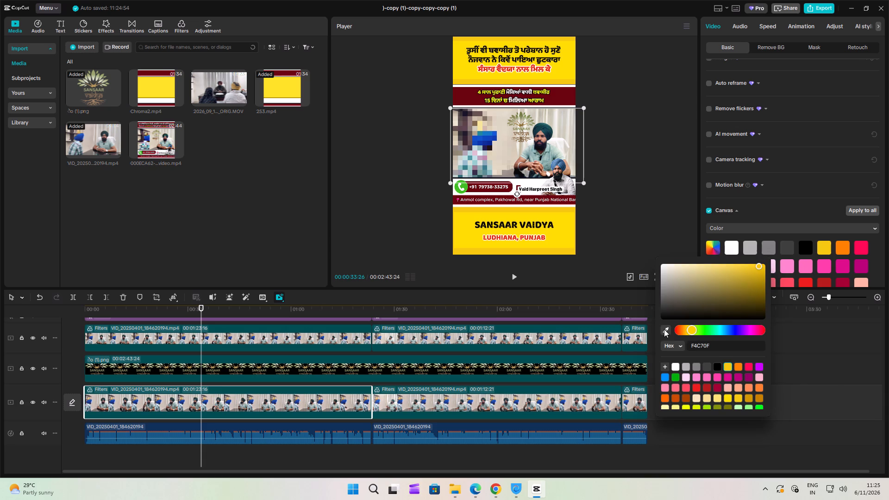
click(562, 98)
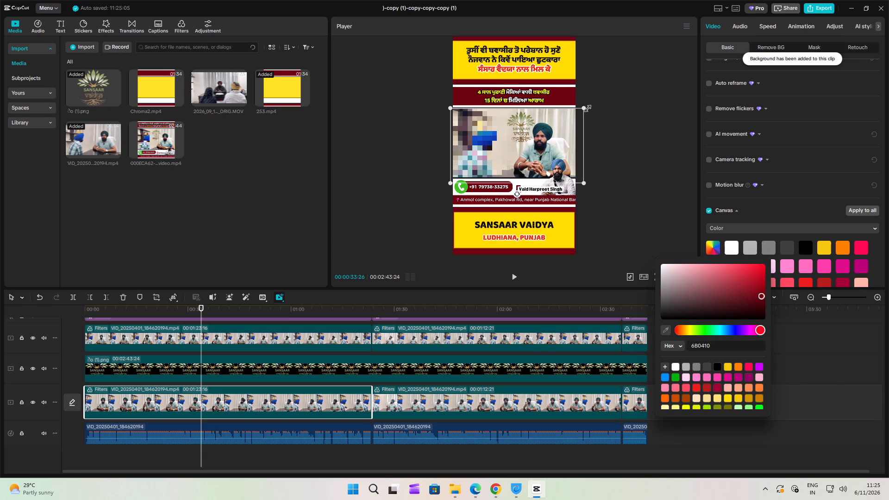
click(647, 226)
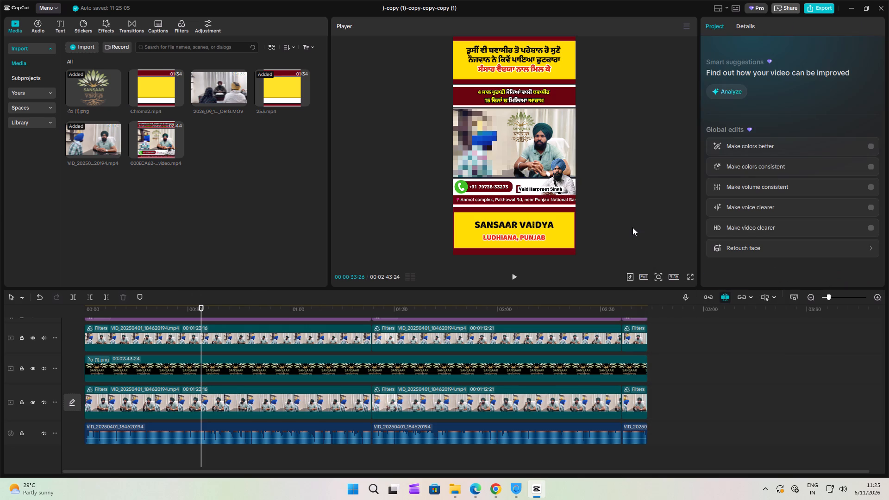
Enlarge the "SANSAAR VAIDYA" footer slightly so its yellow background spans the frame width, and centre it vertically in the maroon area beneath the address line.
click(495, 224)
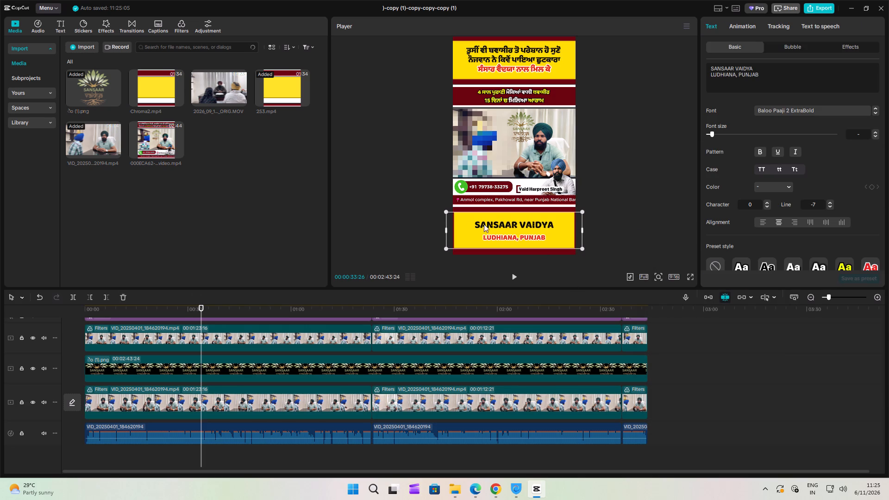
click(585, 209)
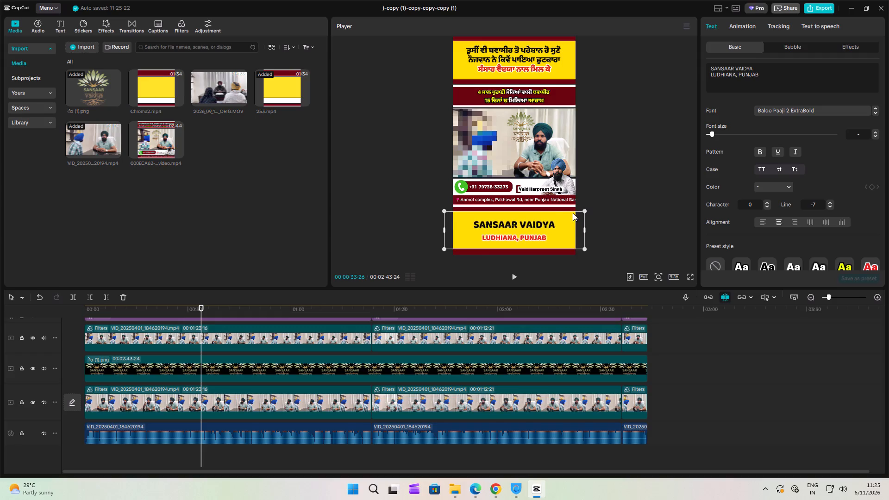
click(548, 221)
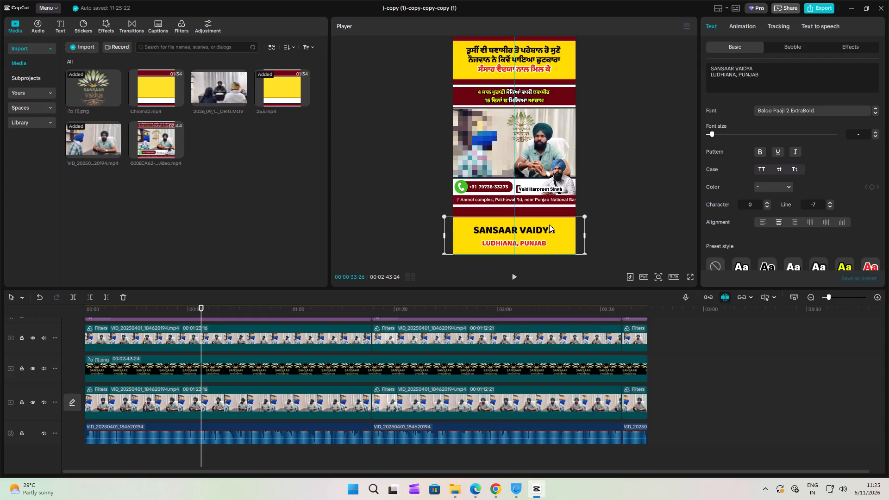
drag(518, 234, 517, 225)
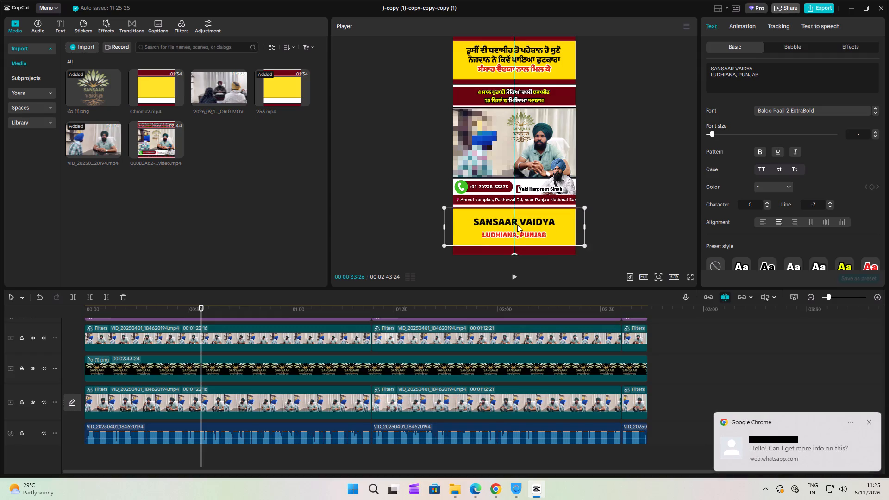
drag(517, 225, 517, 230)
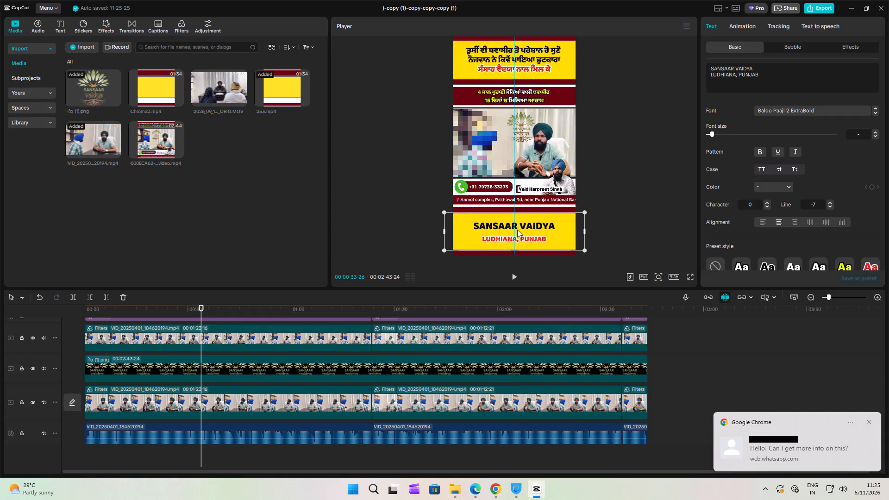
drag(517, 230, 517, 229)
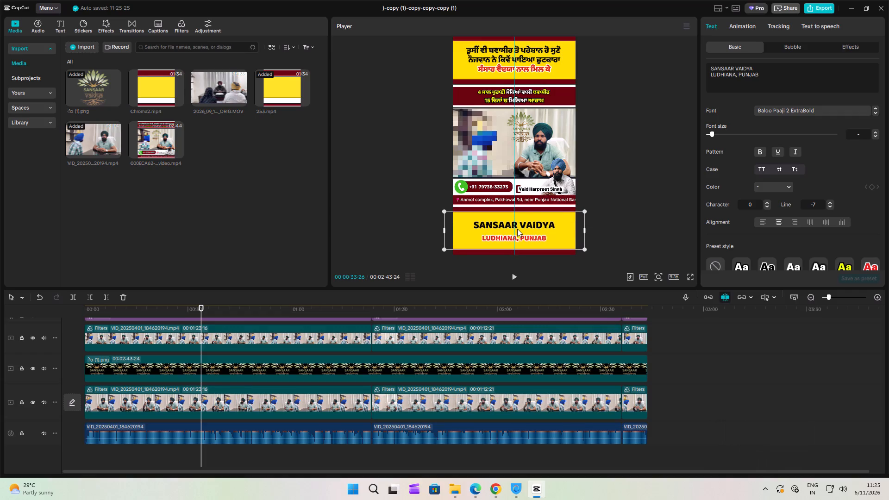
drag(517, 229, 517, 230)
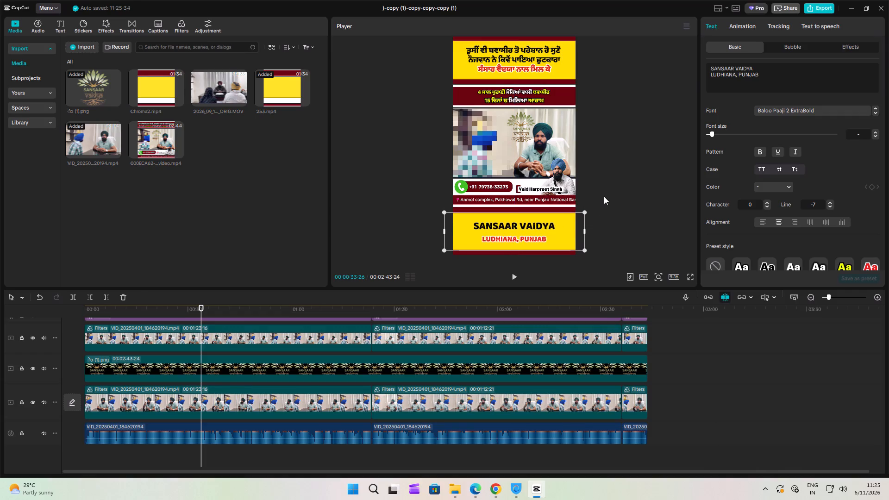
click(604, 196)
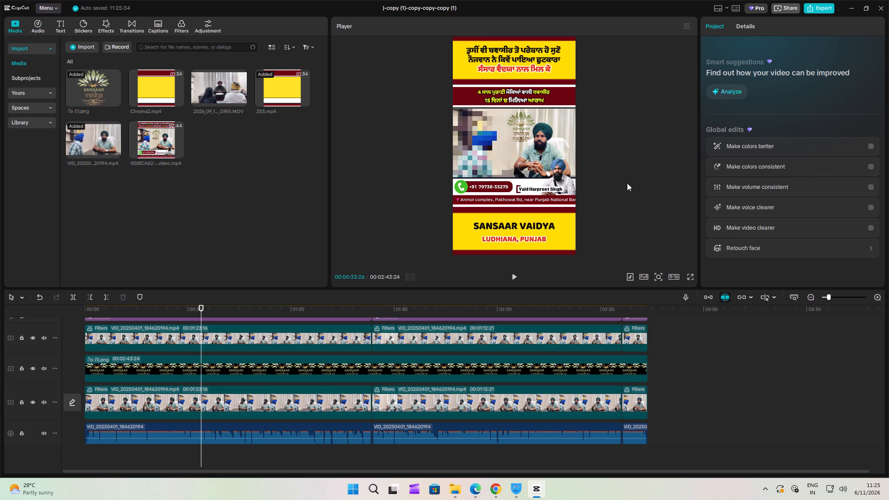
Preview the video layout in full screen and return to the editor.
click(692, 276)
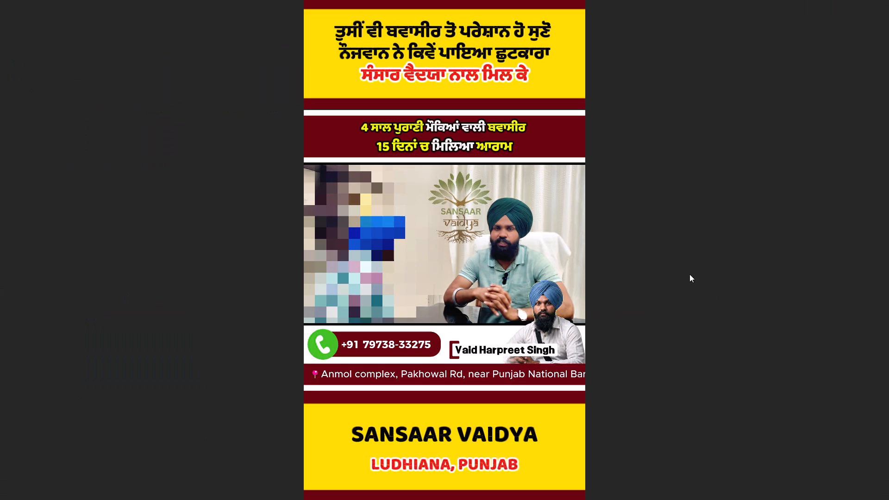
click(666, 181)
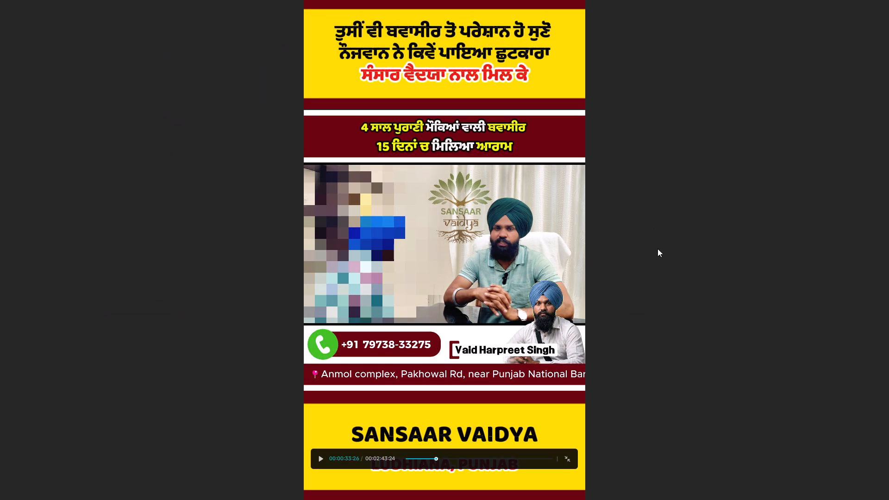
click(569, 461)
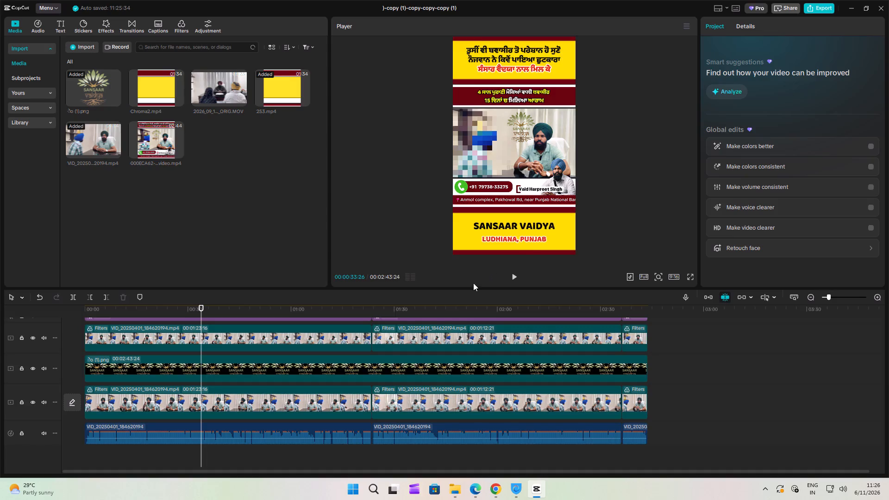
Apply the first main-track clip's maroon canvas background to all clips.
drag(402, 311, 460, 312)
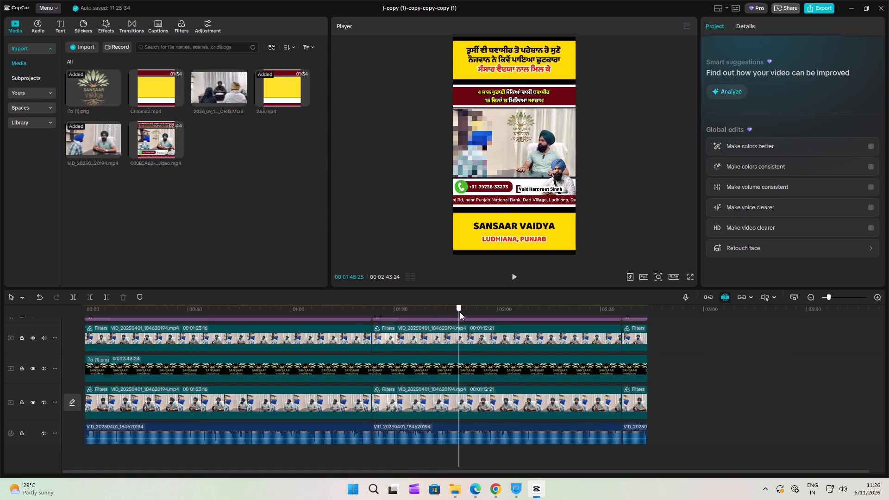
drag(460, 312, 321, 316)
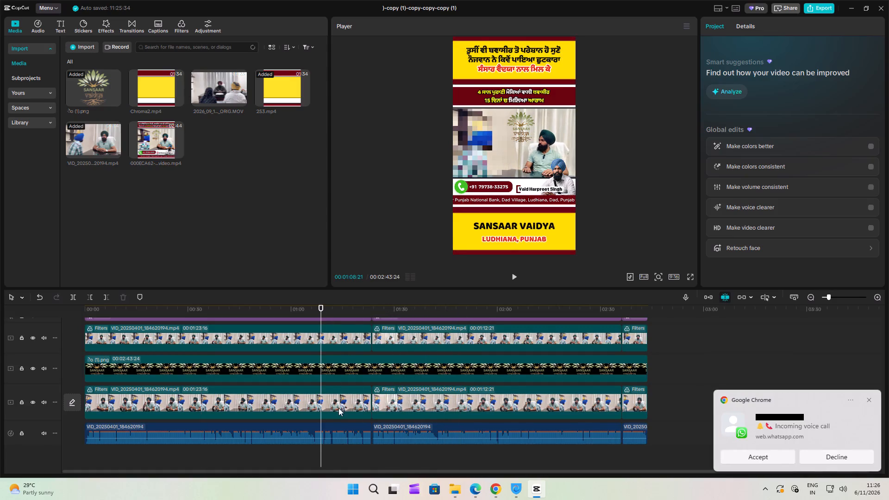
click(329, 402)
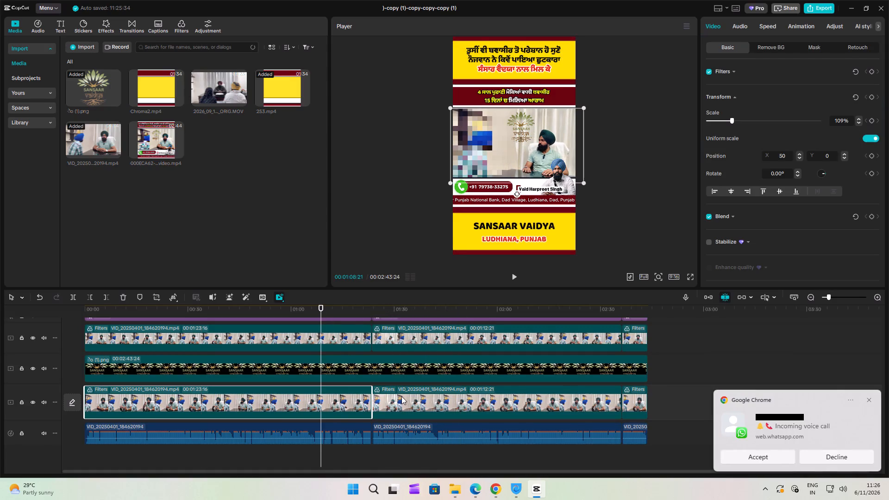
click(401, 396)
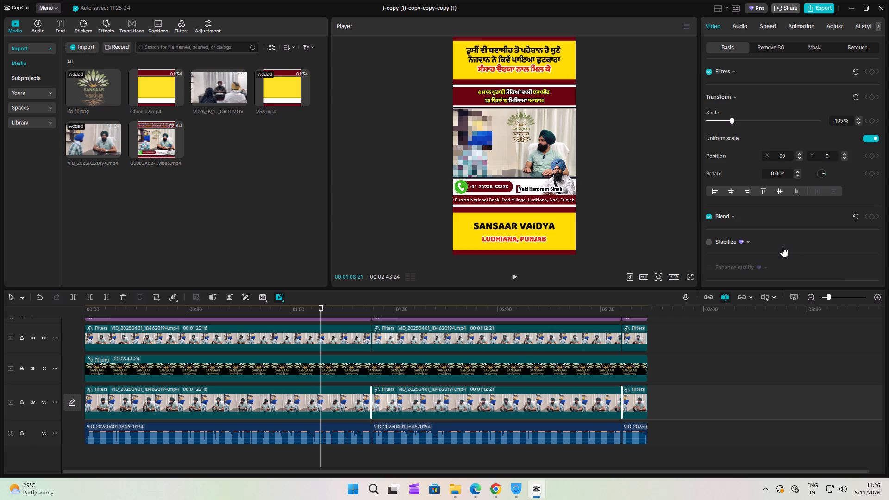
scroll(781, 245, down, 7)
scroll(787, 219, down, 20)
scroll(787, 219, down, 4)
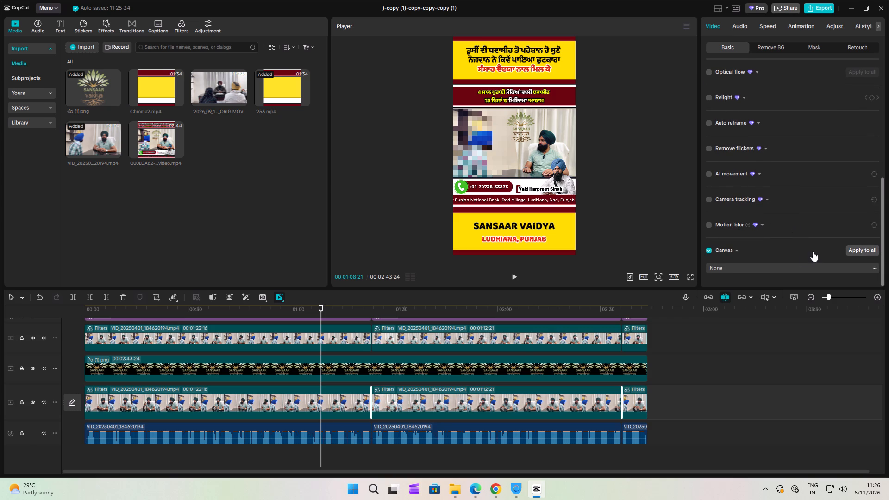
click(328, 404)
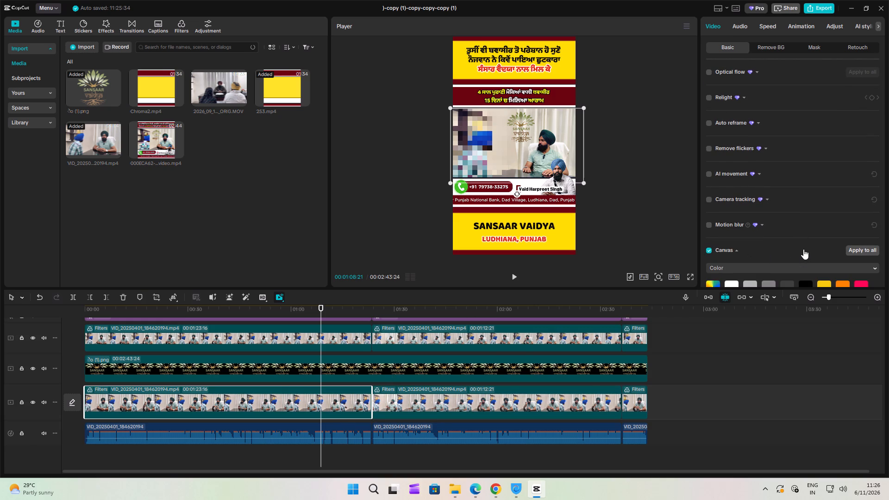
click(854, 248)
Scrub through the timeline to its end and back to check the canvas background and layout across all clips.
drag(396, 311, 437, 313)
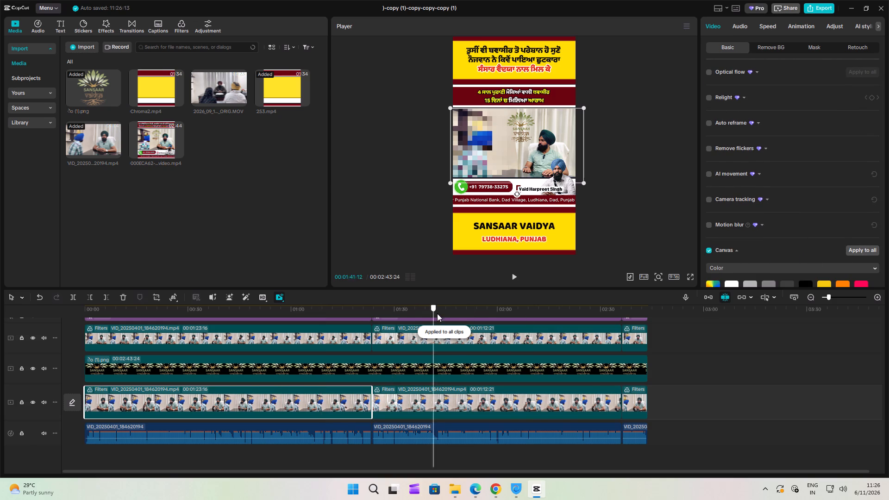
drag(437, 313, 657, 301)
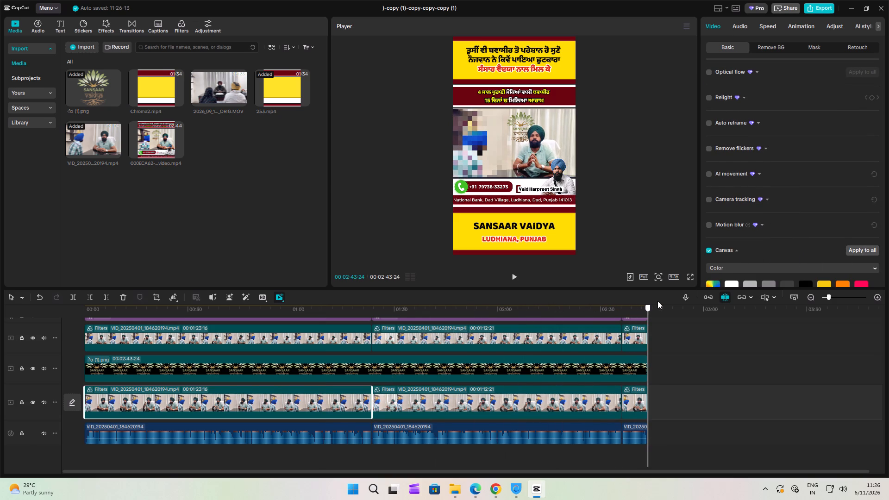
drag(657, 301, 252, 335)
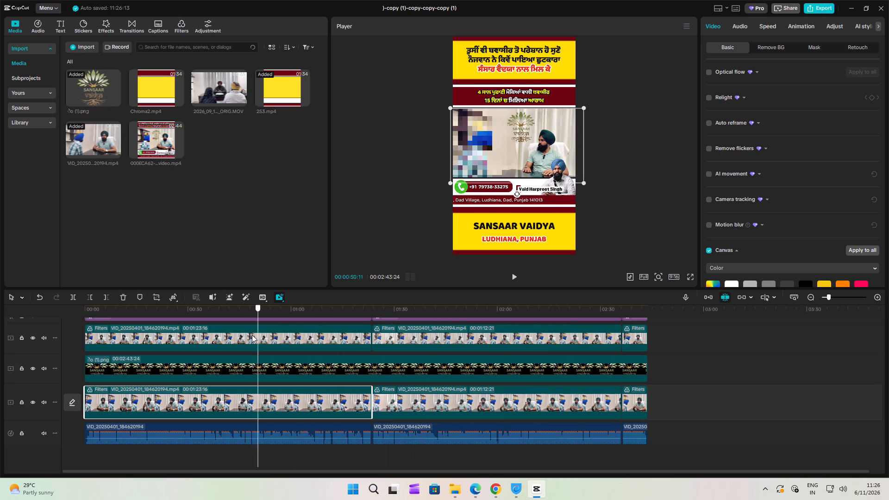
drag(252, 335, 249, 337)
click(194, 455)
drag(195, 455, 226, 453)
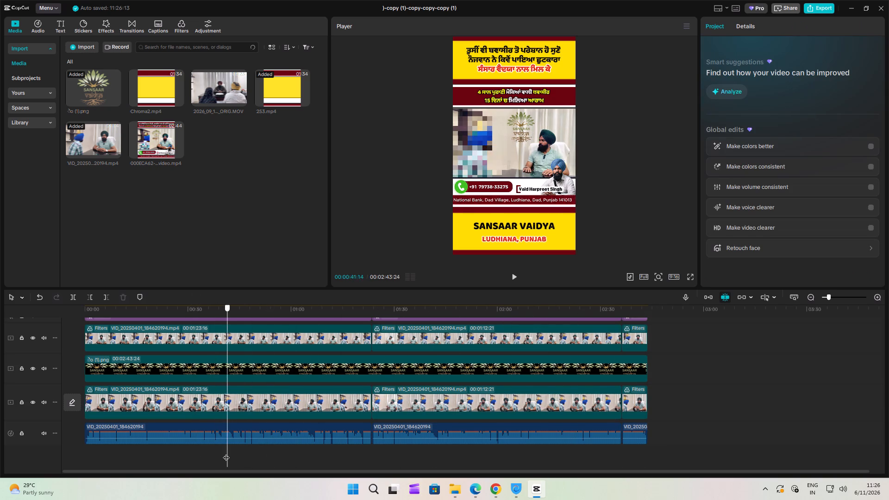
drag(226, 453, 214, 452)
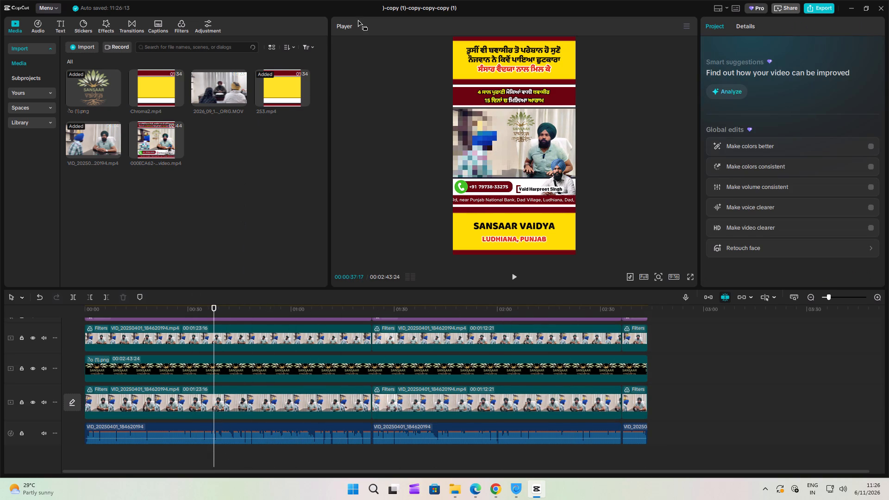
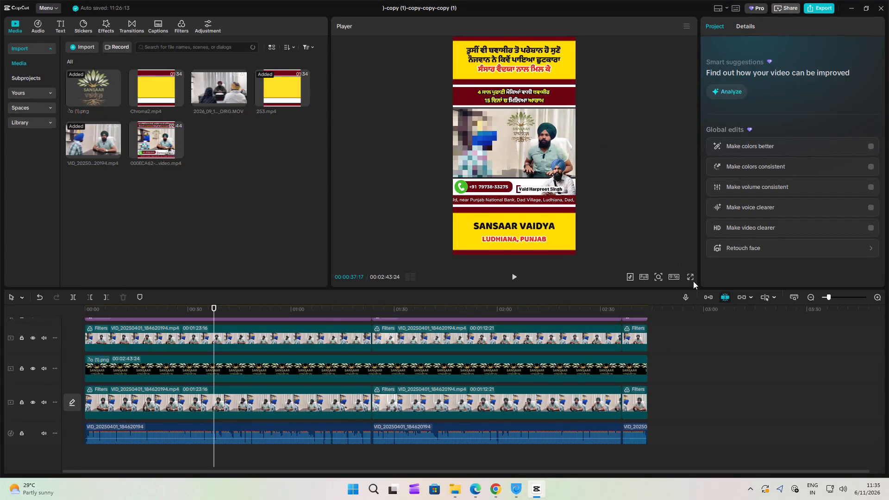
Show the current video frame in full screen and capture a screenshot of the full-height vertical layout with Snipping Tool.
click(690, 279)
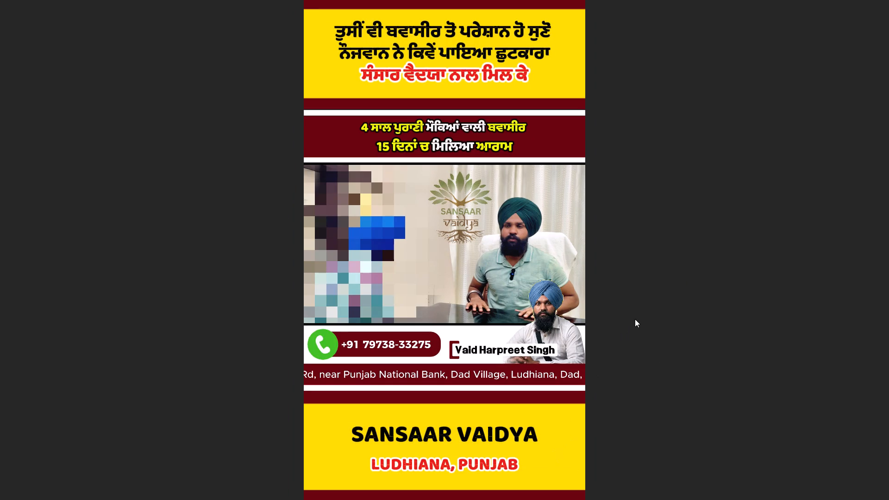
key(Print)
drag(246, 0, 746, 499)
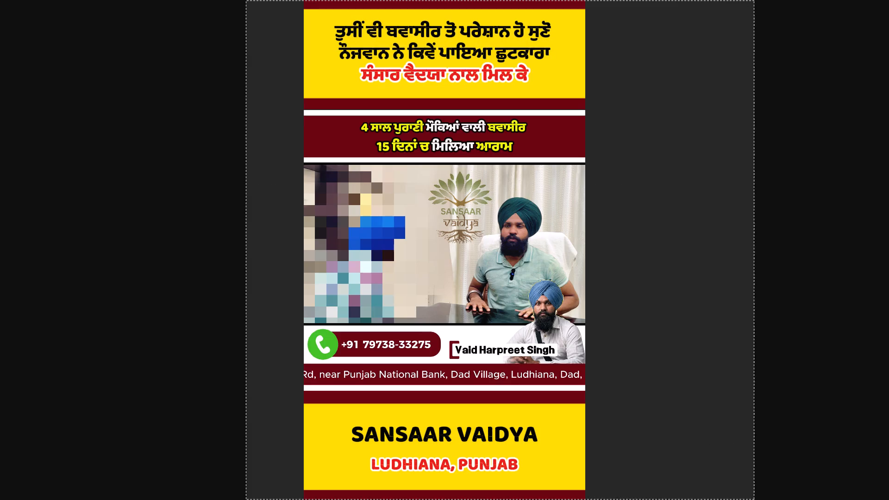
drag(746, 499, 695, 499)
click(653, 425)
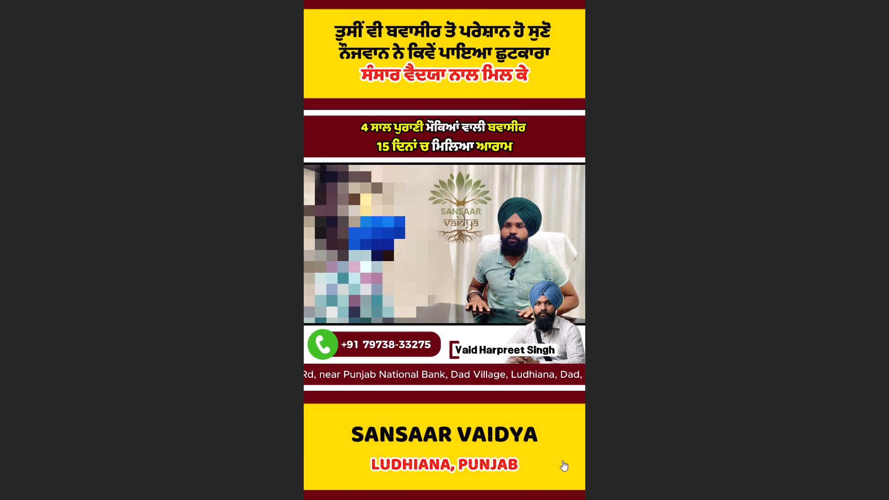
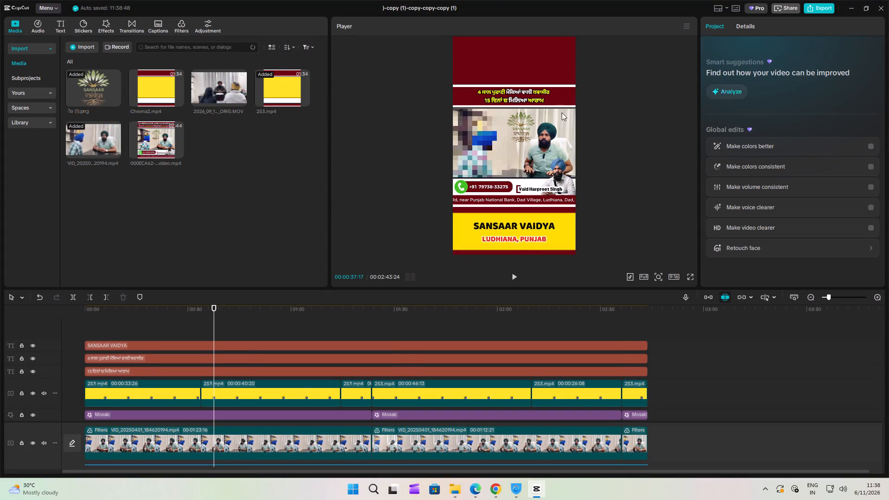
Delete the yellow SANSAAR VAIDYA, LUDHIANA, PUNJAB footer text from the lower part of the video.
click(529, 234)
key(Delete)
click(547, 234)
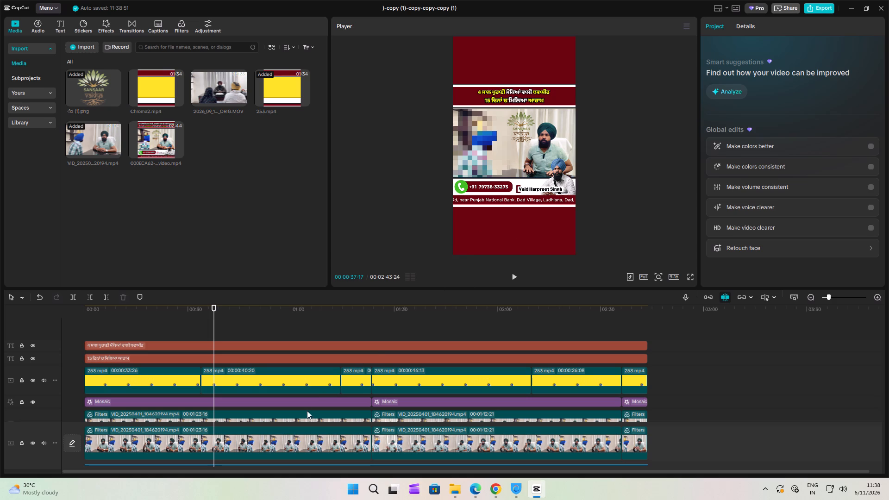
Set the canvas background colour of all main-track video clips to black.
click(247, 445)
scroll(245, 440, down, 6)
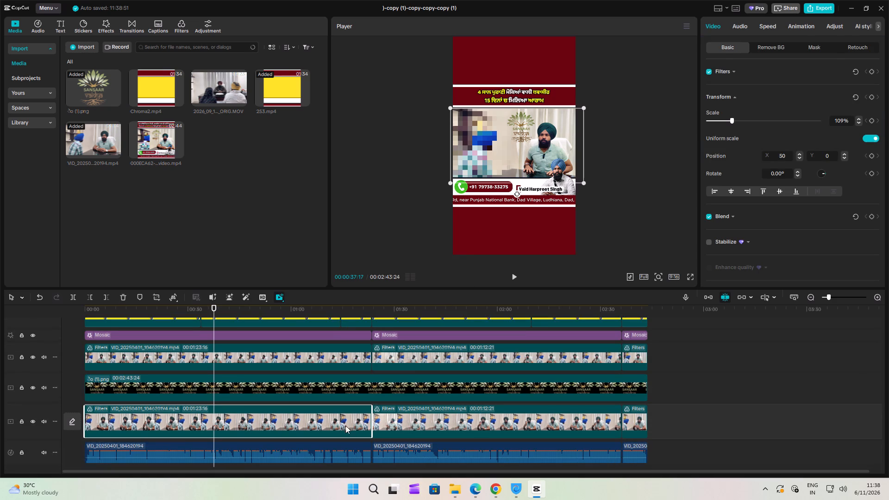
drag(683, 414, 188, 413)
scroll(789, 164, down, 12)
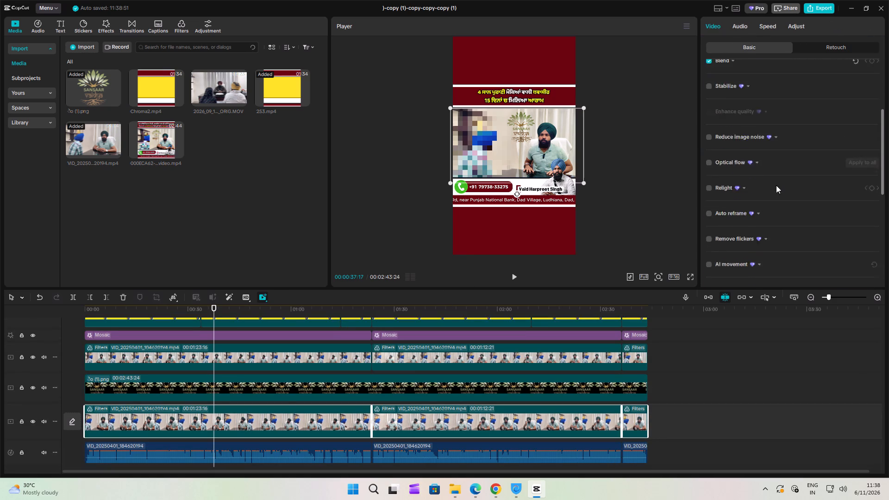
scroll(776, 185, down, 9)
click(804, 195)
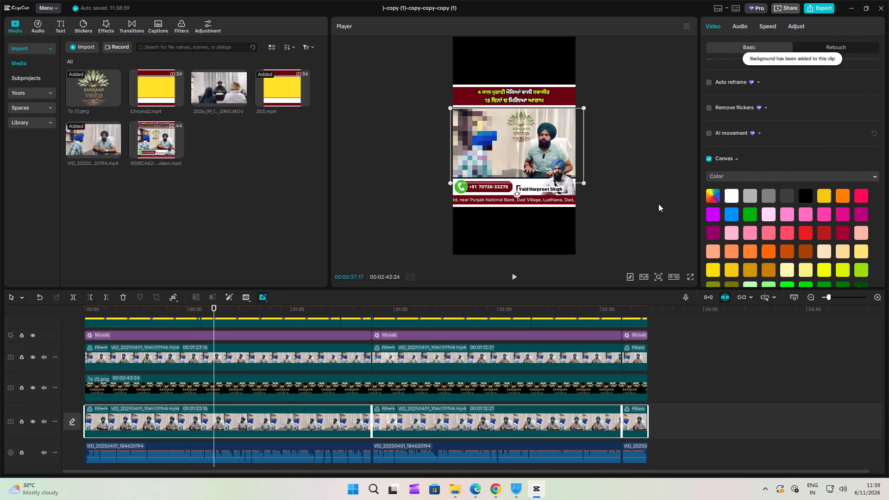
click(662, 202)
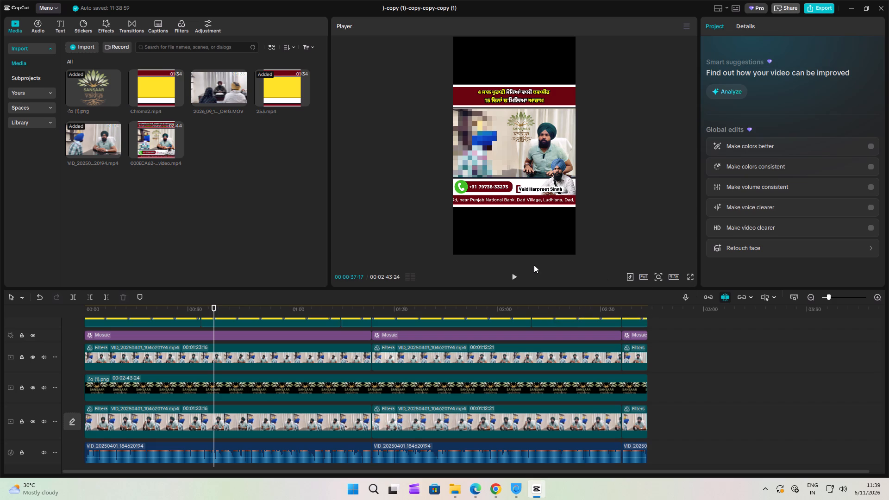
Append the copied phrase "ਸੁਣੋ ਵੀਰ ਦੀ ਜ਼ੁਬਾਨੀ" to the end of the second headline line, after a space.
scroll(347, 358, up, 6)
scroll(594, 229, up, 3)
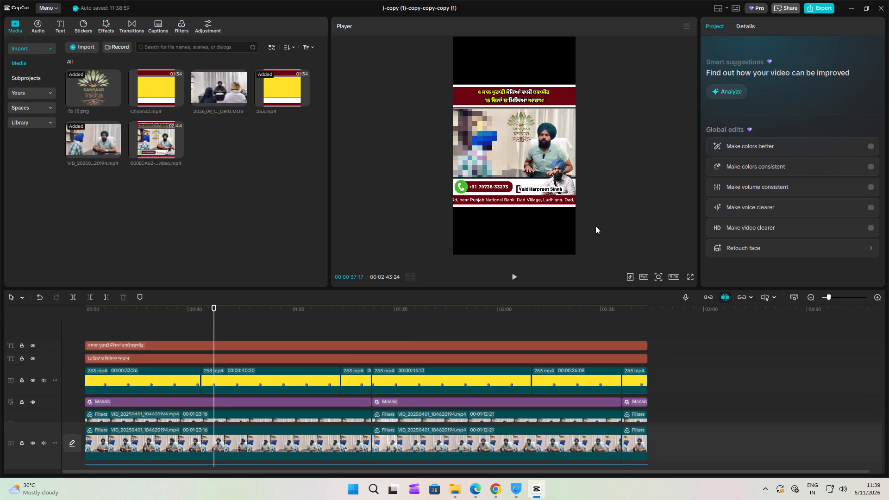
scroll(595, 226, up, 4)
ctrl+scroll(586, 148, up, 4)
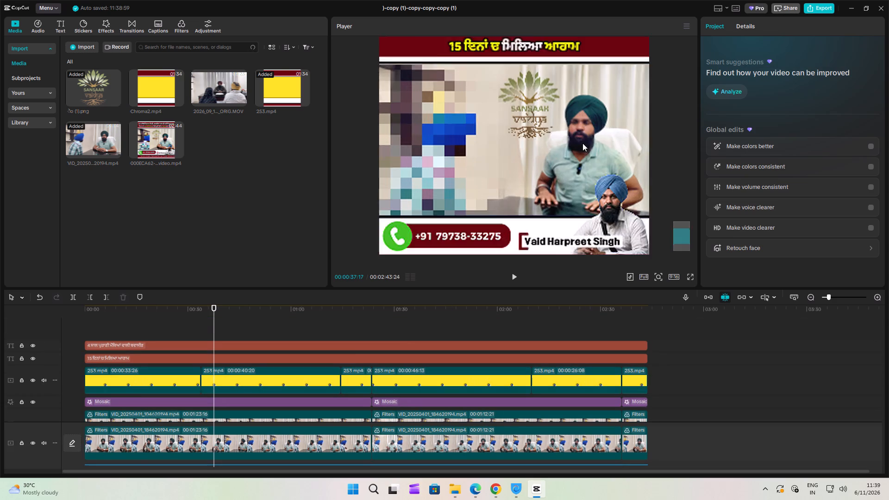
ctrl+scroll(582, 143, up, 2)
scroll(569, 112, up, 7)
ctrl+scroll(567, 120, down, 3)
scroll(566, 125, down, 2)
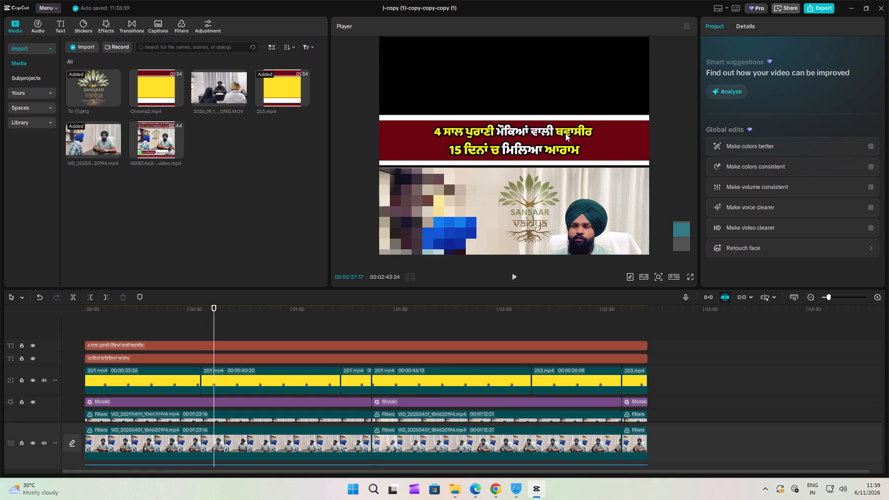
click(560, 146)
click(566, 150)
click(570, 152)
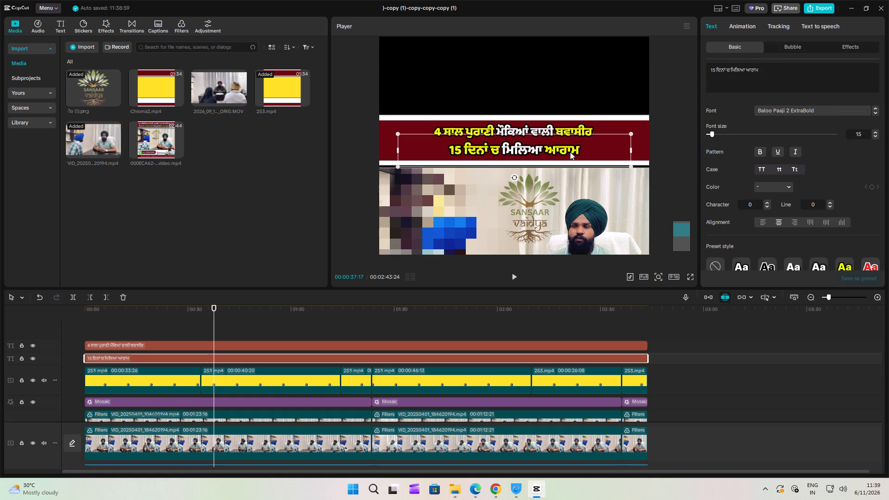
click(766, 75)
key(space)
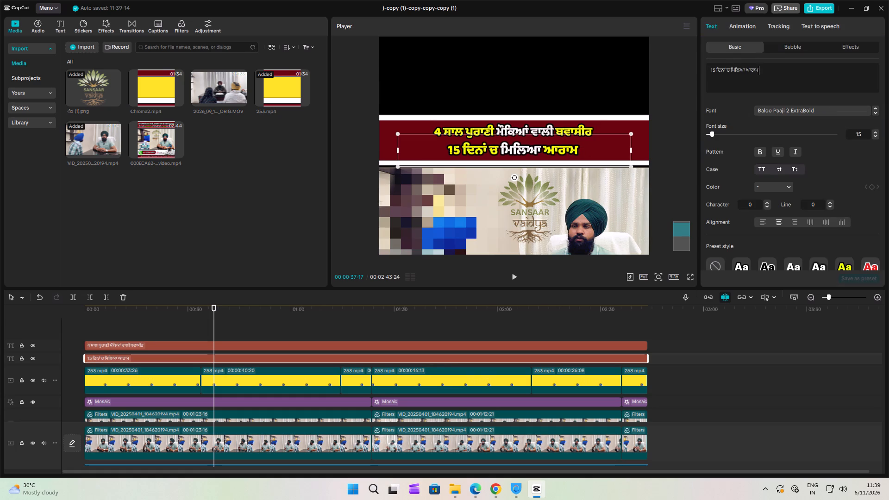
key(ctrl+v)
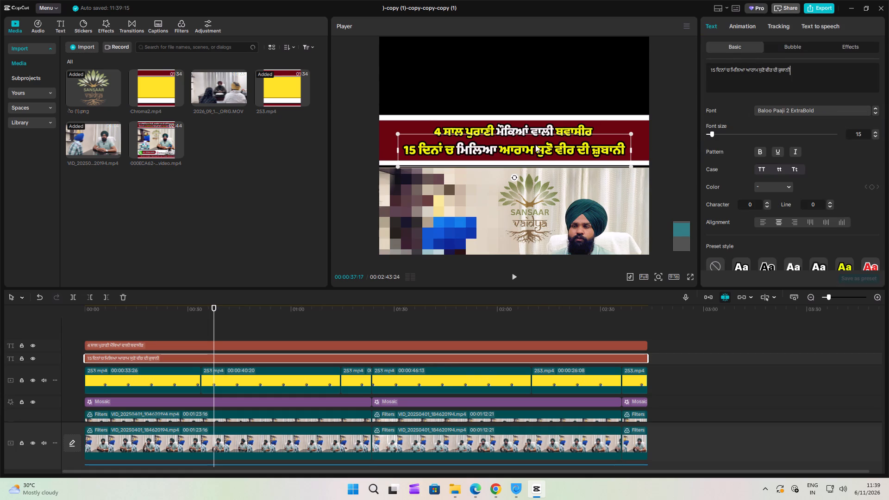
Colour the words "ਸੁਣੋ ਵੀਰ ਦੀ ਜ਼ੁਬਾਨੀ" in the second headline line white (FFFFFF).
drag(760, 69, 803, 71)
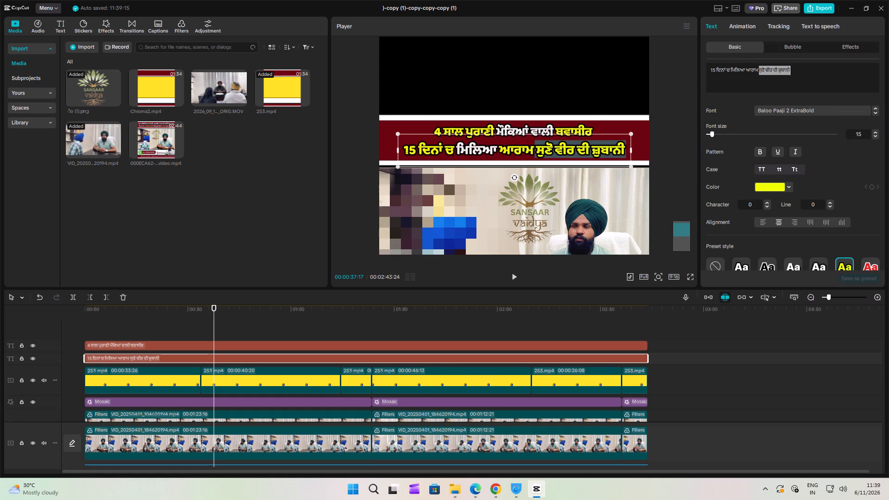
drag(803, 71, 807, 71)
click(771, 188)
drag(757, 219, 686, 170)
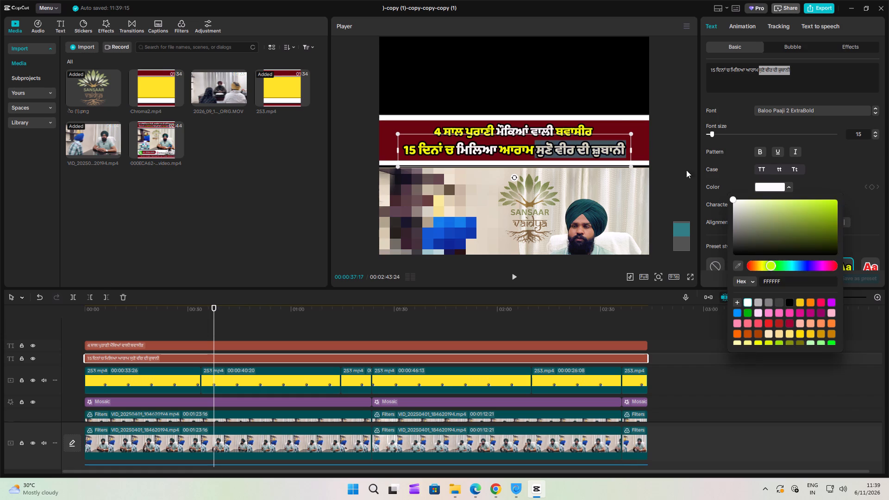
drag(686, 170, 622, 123)
click(830, 74)
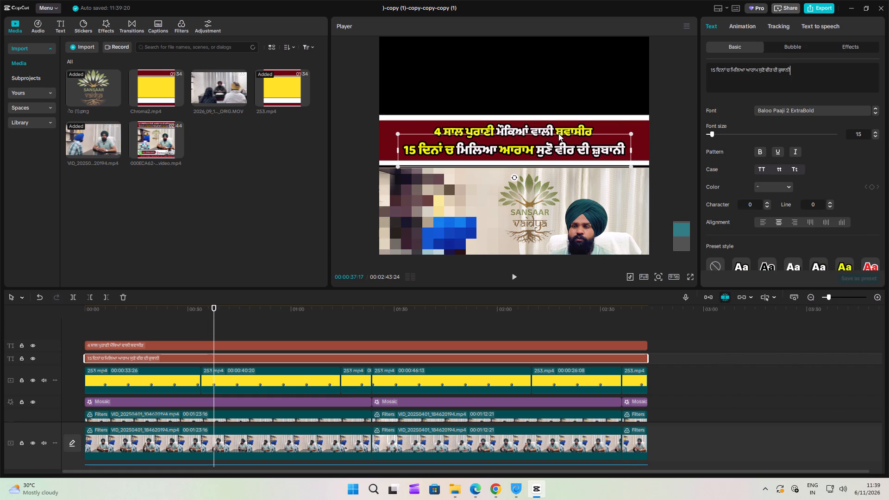
click(560, 86)
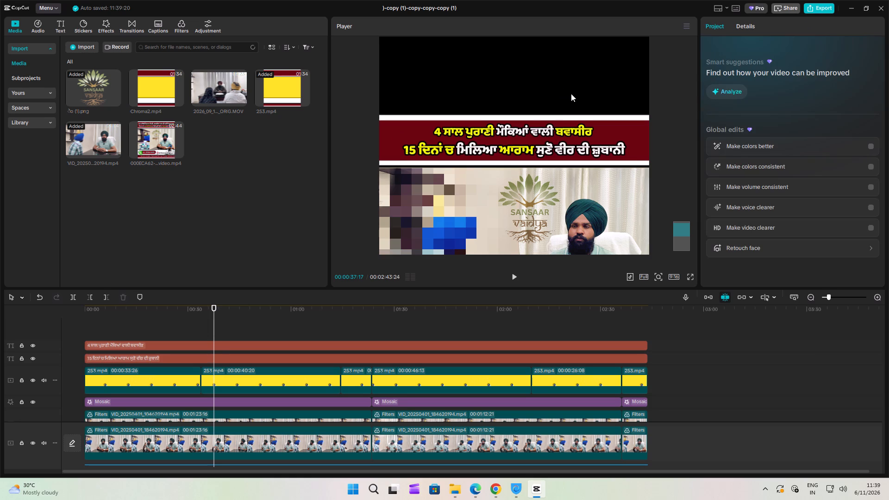
In the first headline line, colour "ਪੁਰਾਣੀ" white (FFFFFF) and apply the yellow preset style to "ਮੌਕਿਆਂ".
alt+scroll(570, 96, down, 5)
ctrl+scroll(571, 129, down, 3)
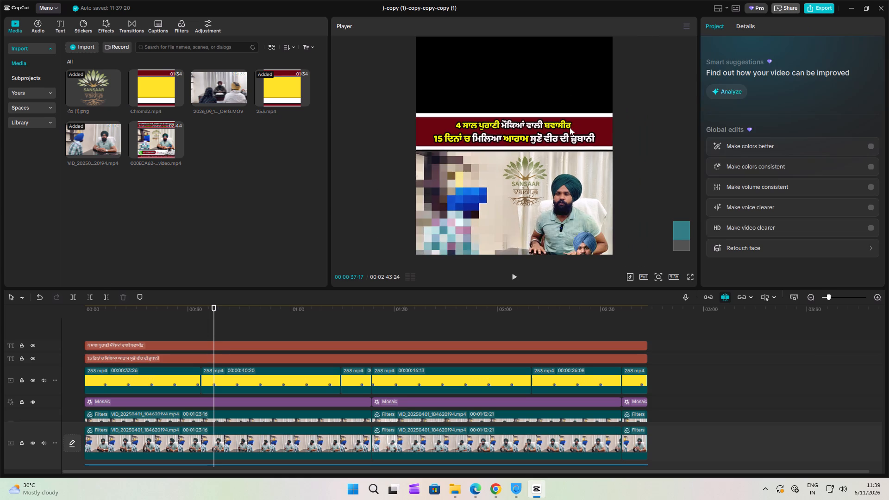
ctrl+scroll(570, 127, down, 3)
ctrl+scroll(574, 141, up, 2)
ctrl+scroll(552, 96, up, 3)
click(664, 84)
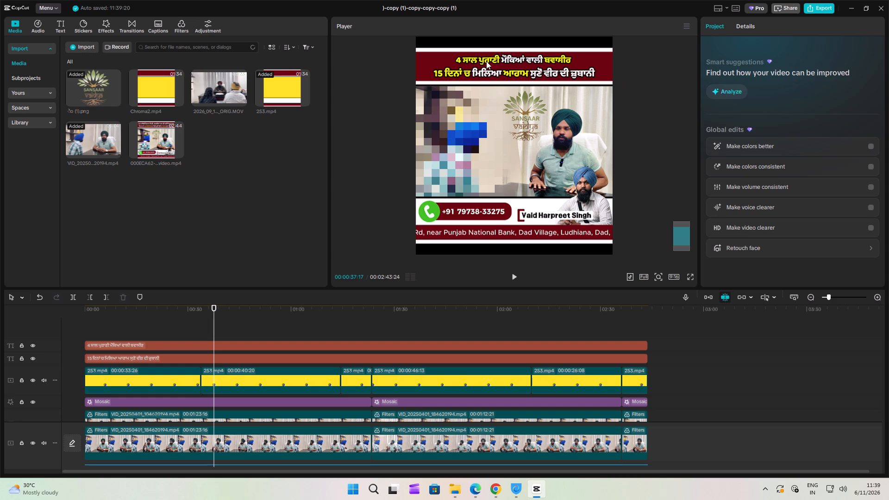
click(513, 60)
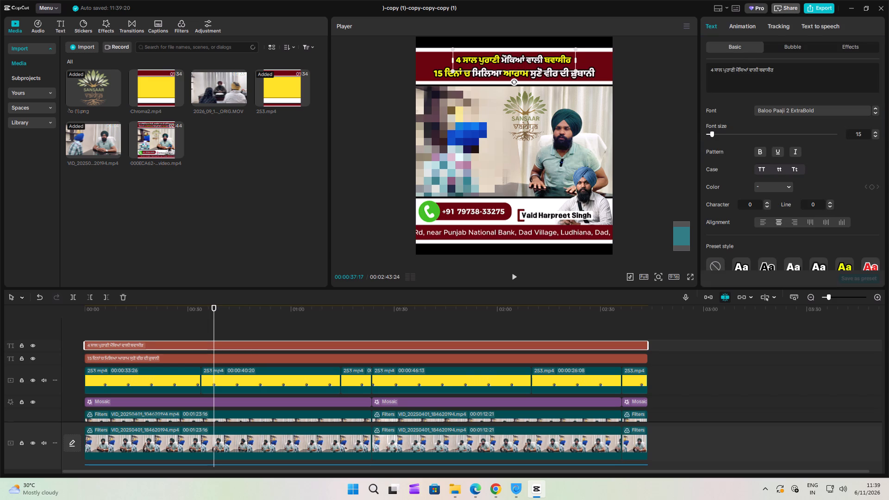
drag(724, 70, 735, 69)
click(767, 183)
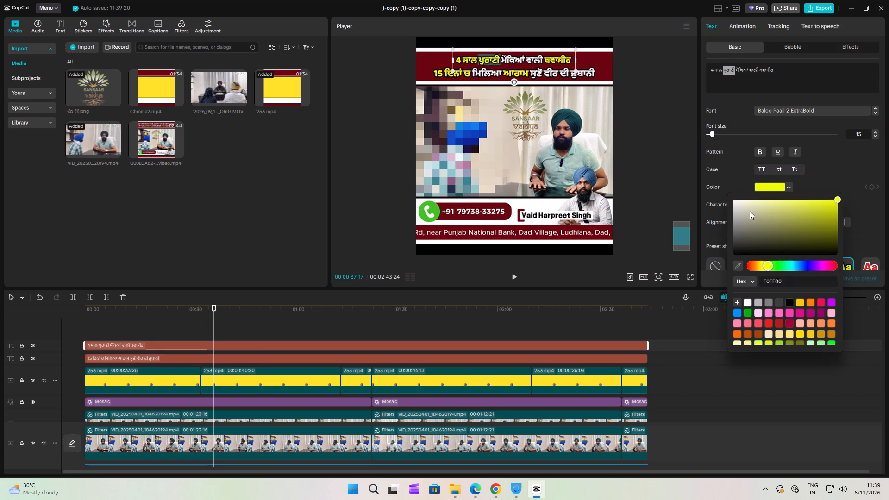
drag(750, 211, 673, 150)
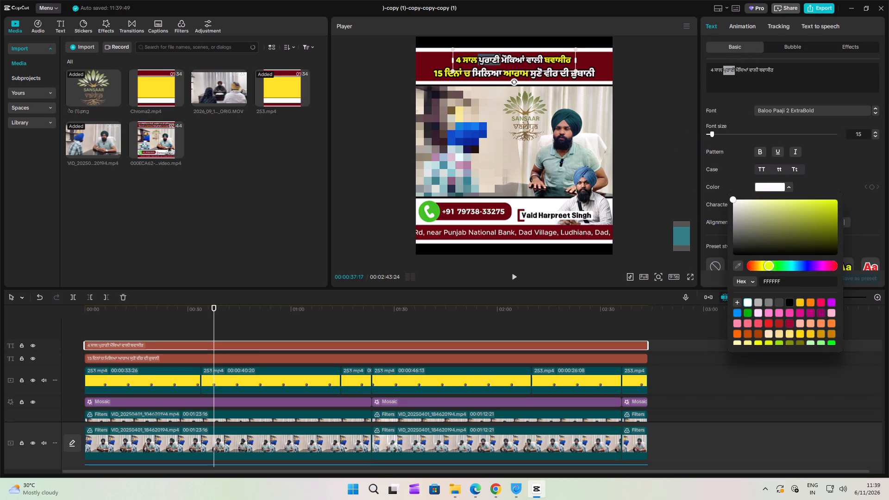
drag(735, 70, 747, 70)
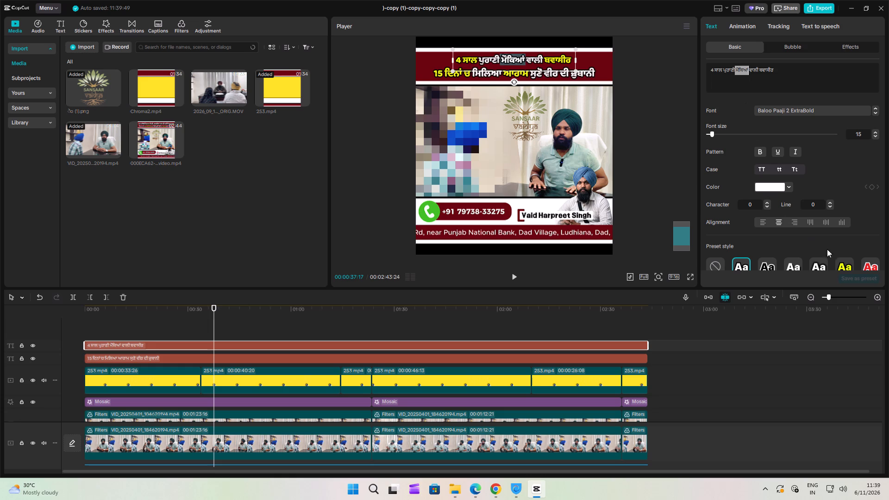
click(848, 259)
click(667, 94)
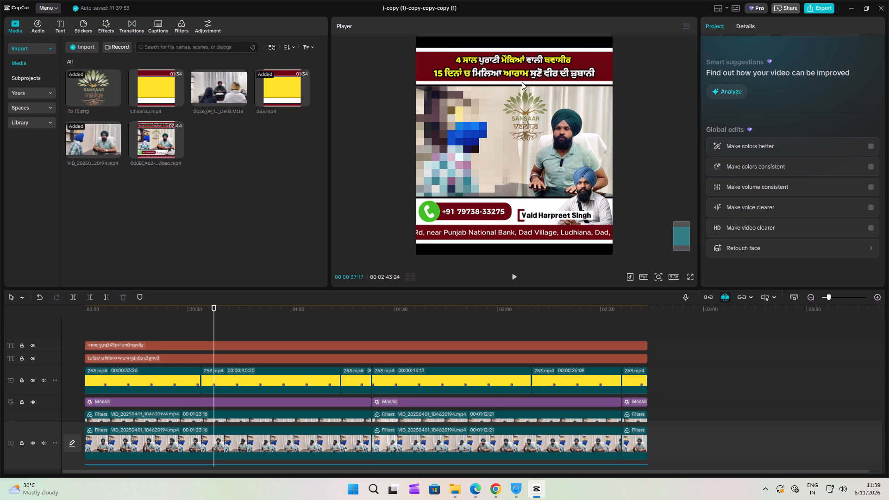
Play a short stretch of the video and scrub the timeline to check the revised layout.
drag(514, 275, 441, 275)
click(511, 278)
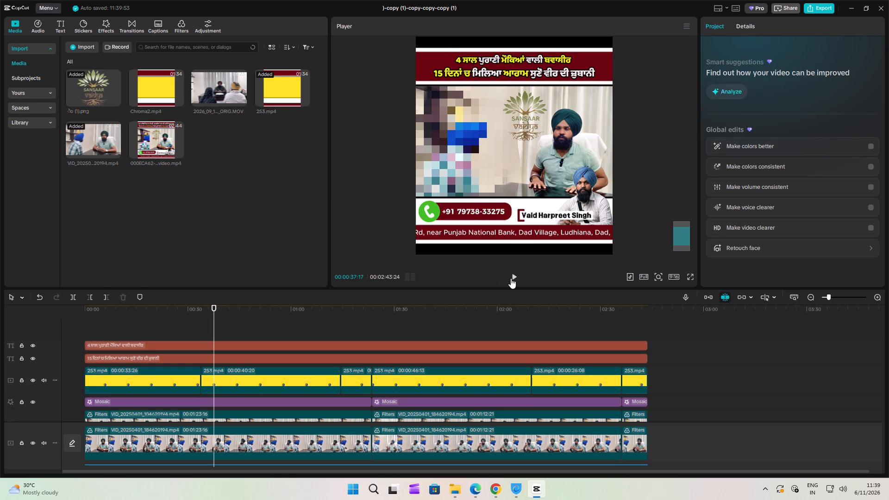
click(510, 278)
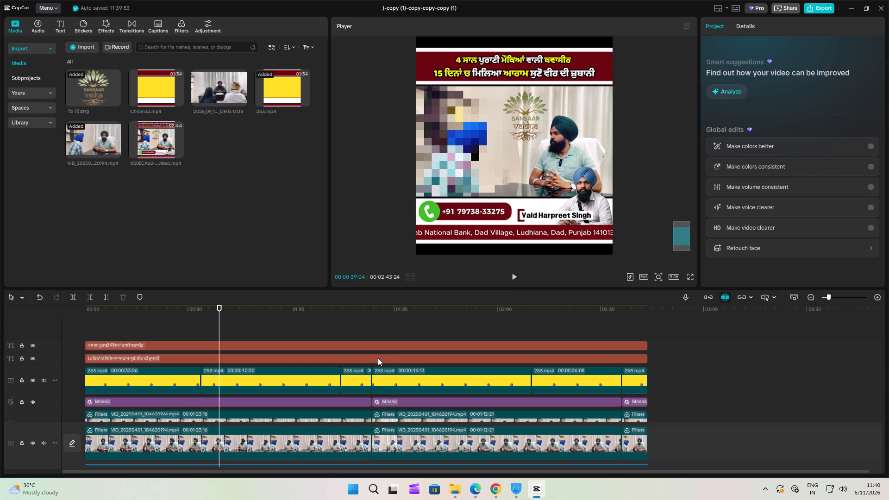
scroll(385, 353, up, 6)
scroll(332, 358, down, 12)
scroll(316, 345, up, 15)
drag(220, 320, 138, 326)
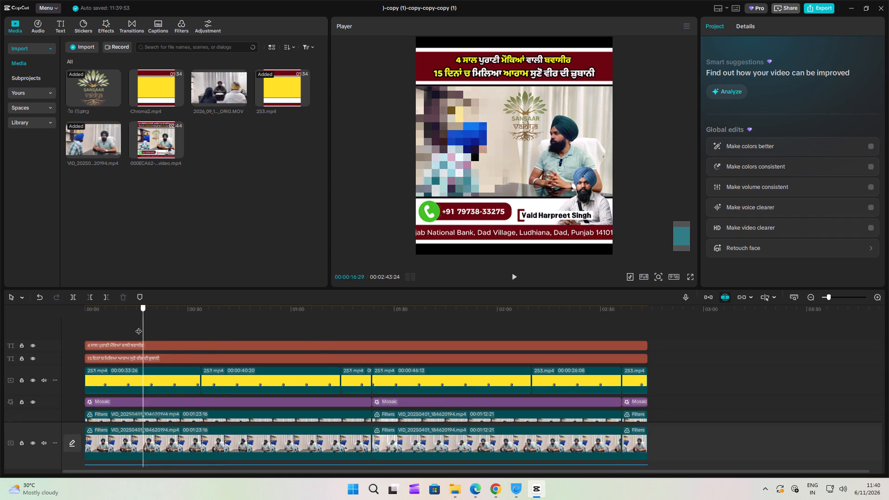
drag(138, 326, 265, 331)
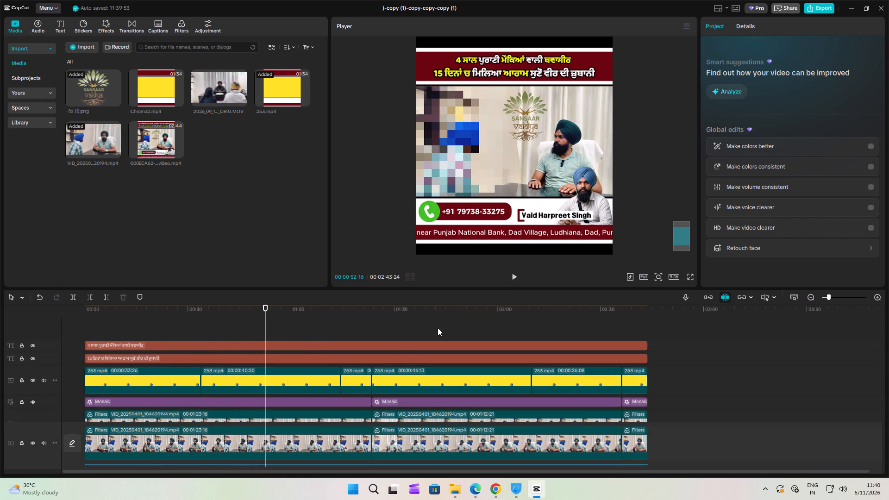
key(ctrl+a)
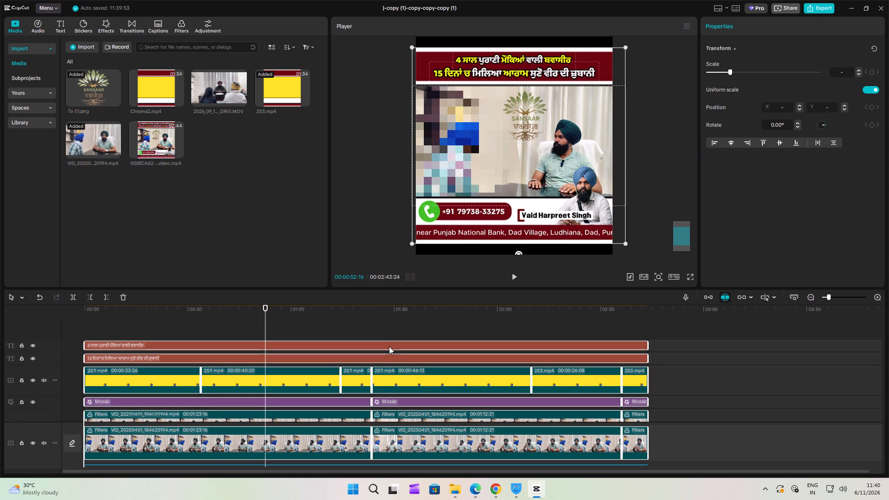
click(388, 192)
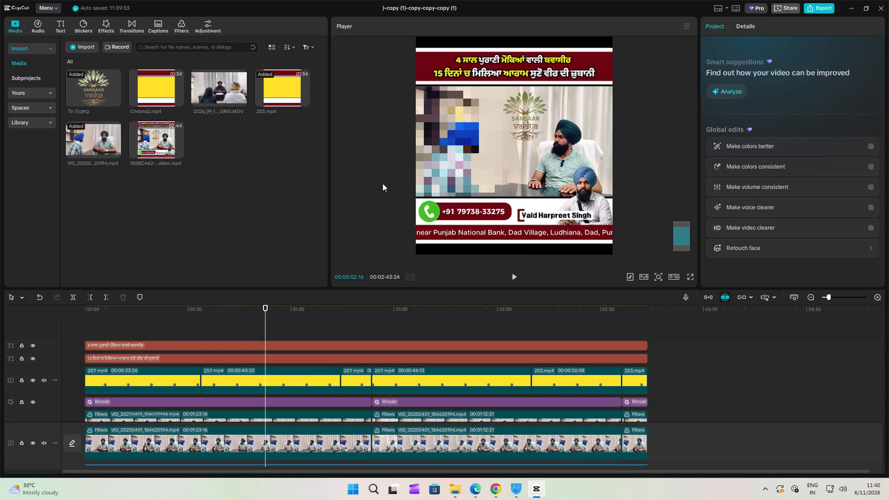
Capture a screenshot of the banner, video and clinic details in the player preview with Snipping Tool.
key(Print)
drag(391, 39, 555, 119)
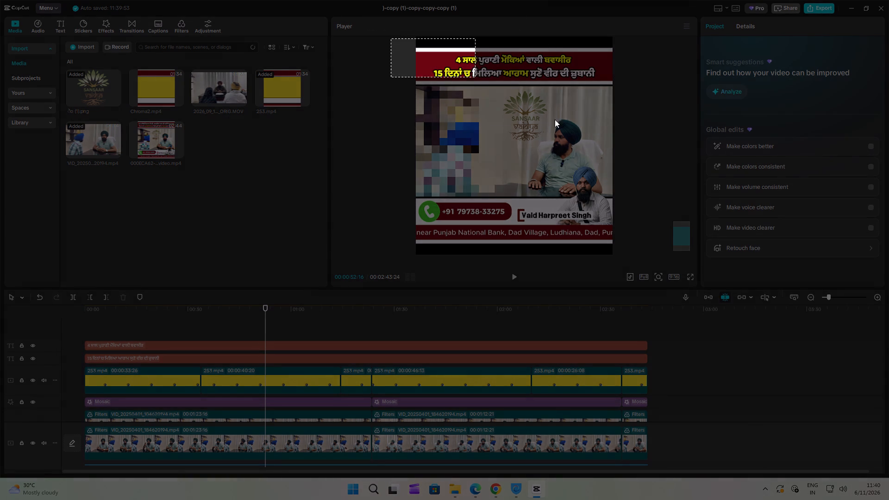
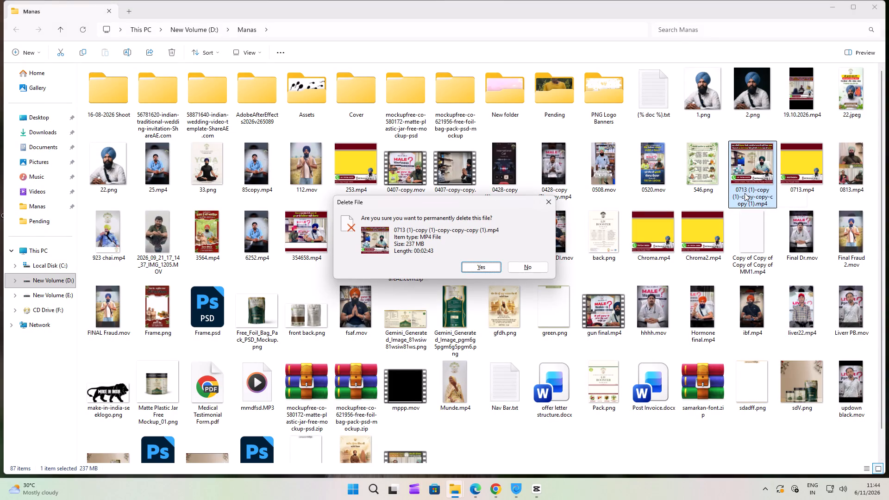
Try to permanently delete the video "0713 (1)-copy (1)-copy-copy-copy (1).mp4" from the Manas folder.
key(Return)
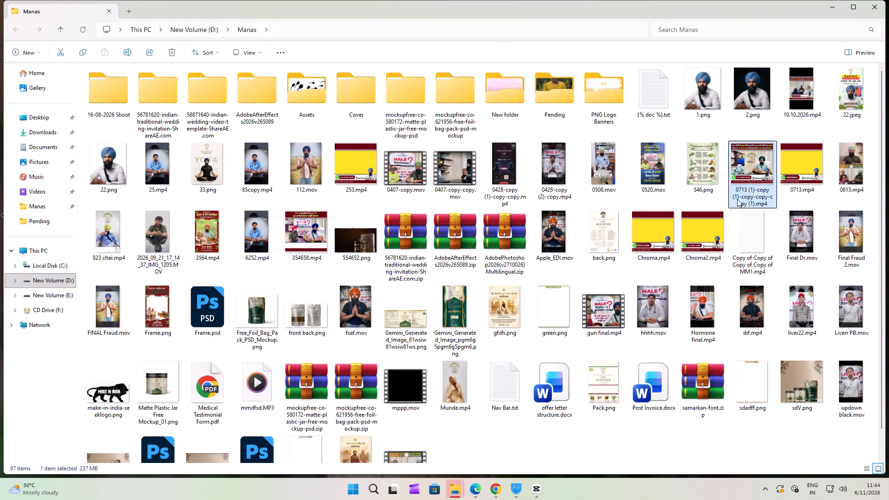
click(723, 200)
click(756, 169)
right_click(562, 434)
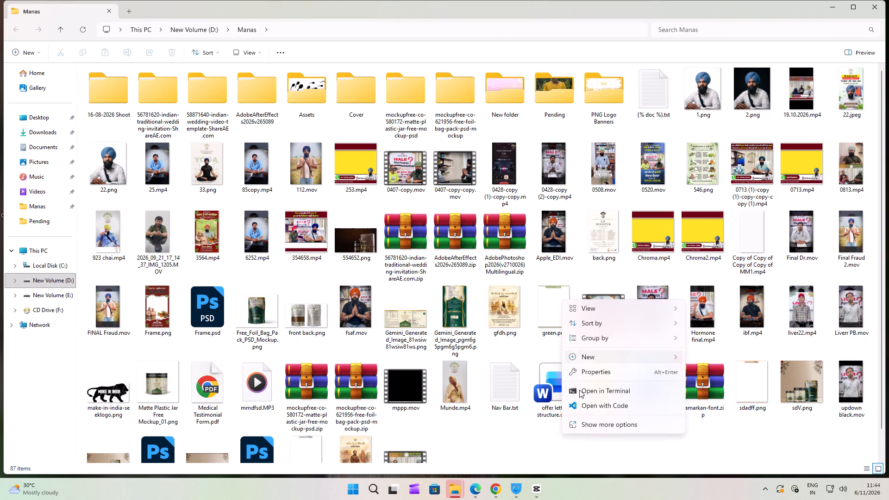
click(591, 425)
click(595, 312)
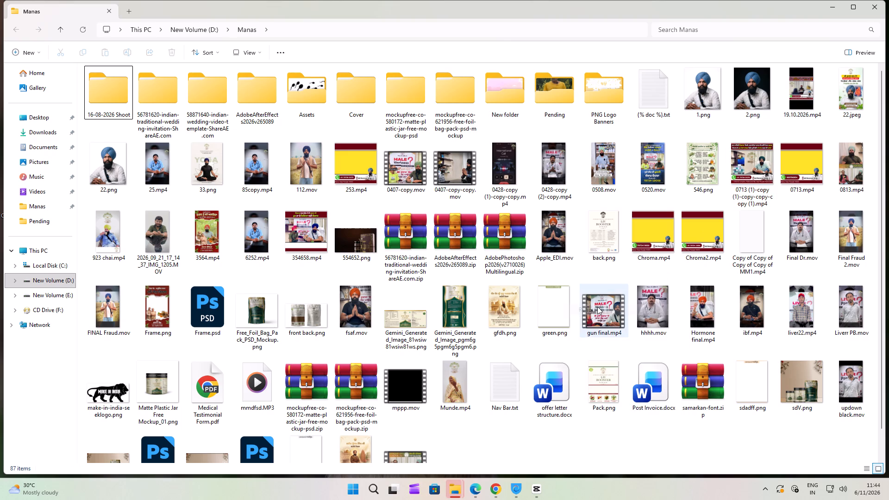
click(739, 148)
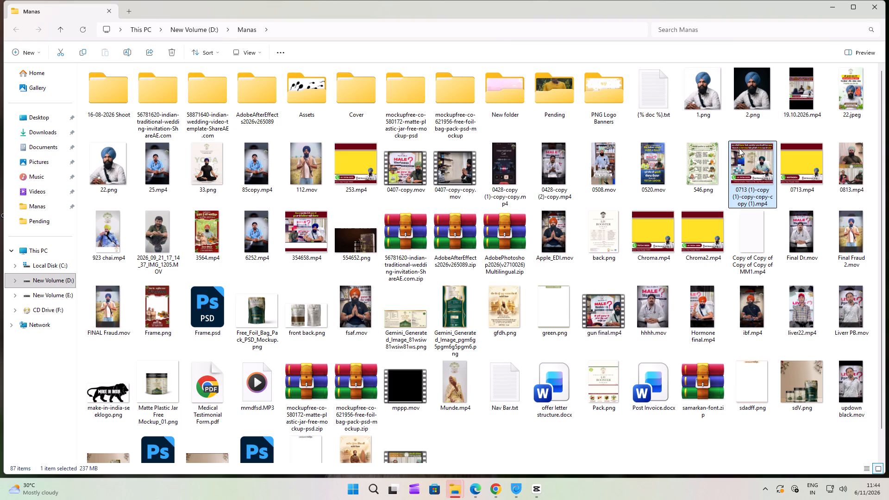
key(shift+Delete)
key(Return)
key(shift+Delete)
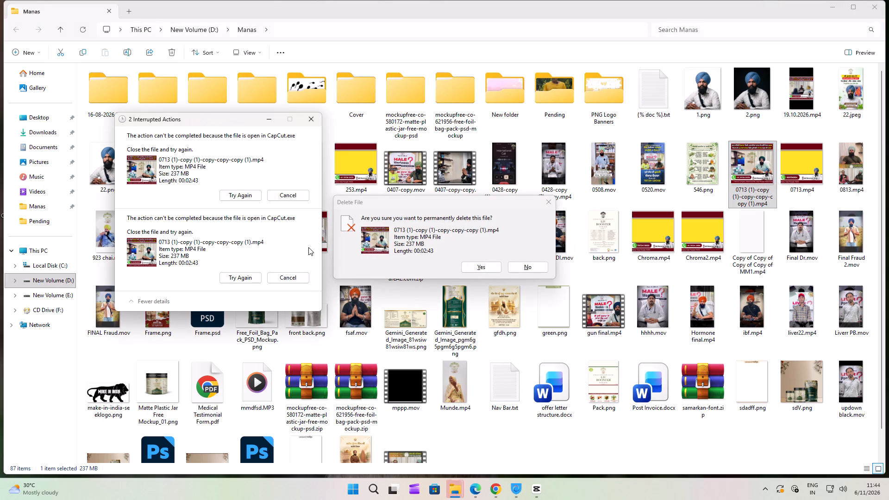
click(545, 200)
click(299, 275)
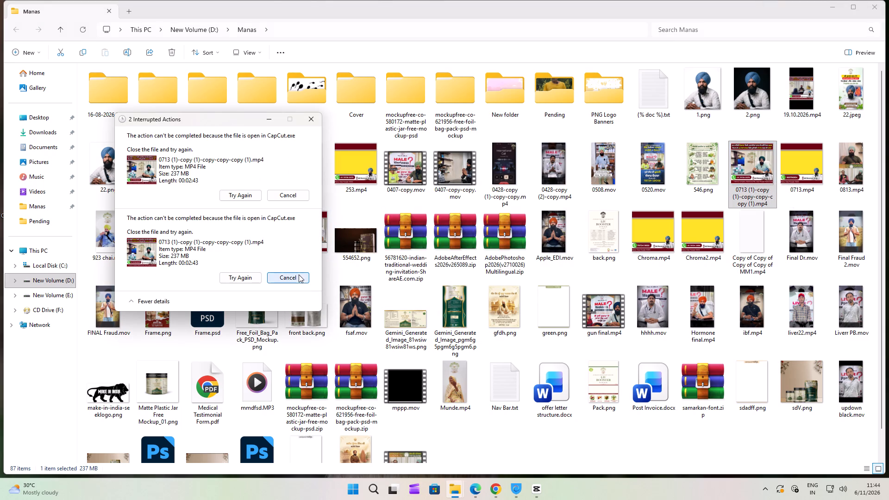
Switch to CapCut and remove the unused imported video "000ECA62-..._video.mp4" from the project media.
click(539, 489)
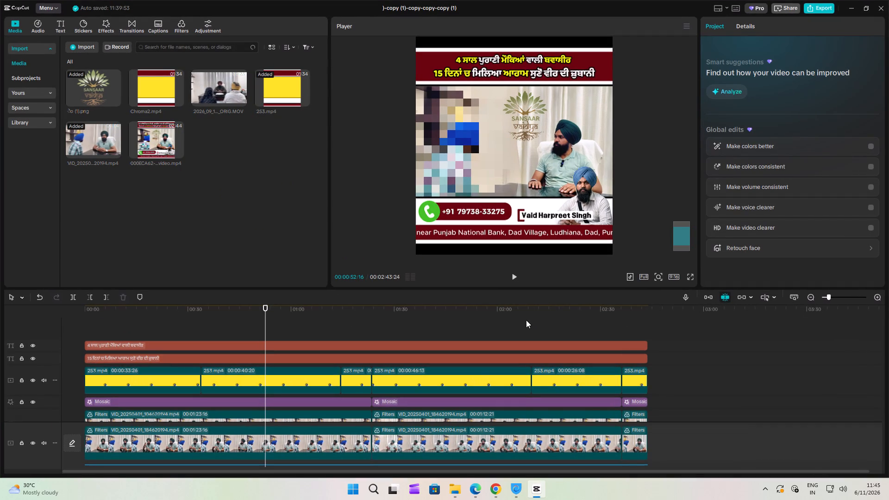
drag(195, 175, 141, 124)
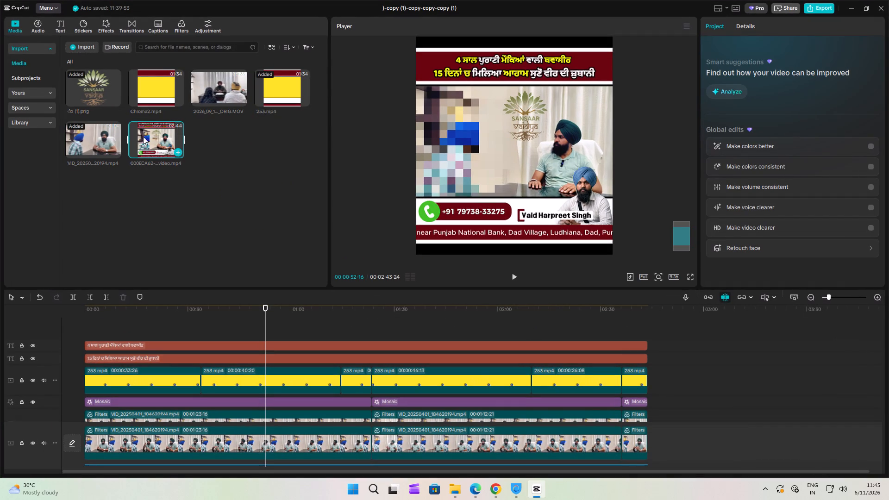
key(Delete)
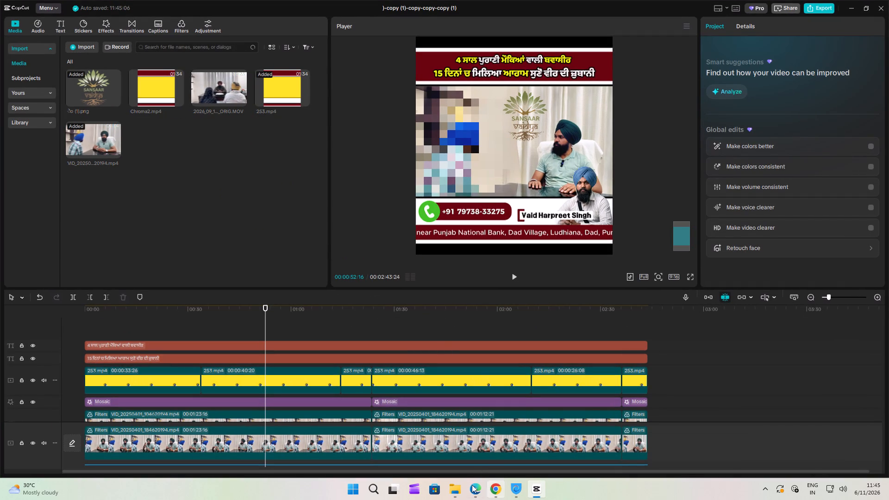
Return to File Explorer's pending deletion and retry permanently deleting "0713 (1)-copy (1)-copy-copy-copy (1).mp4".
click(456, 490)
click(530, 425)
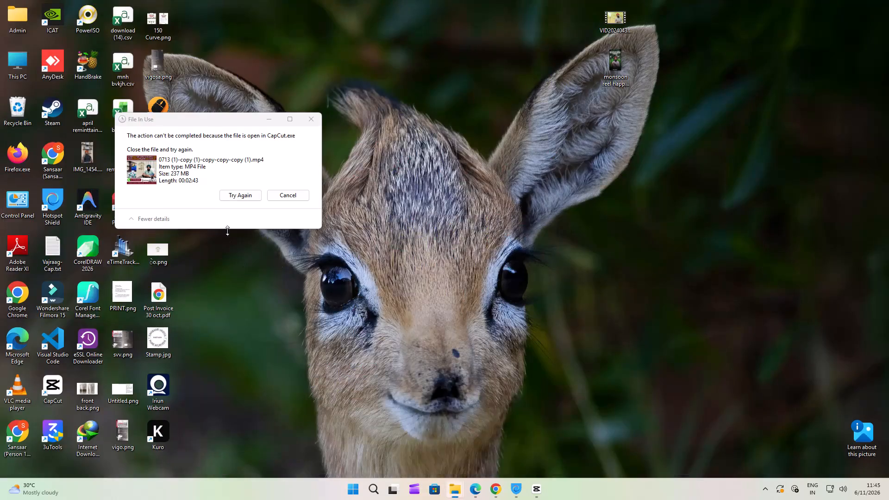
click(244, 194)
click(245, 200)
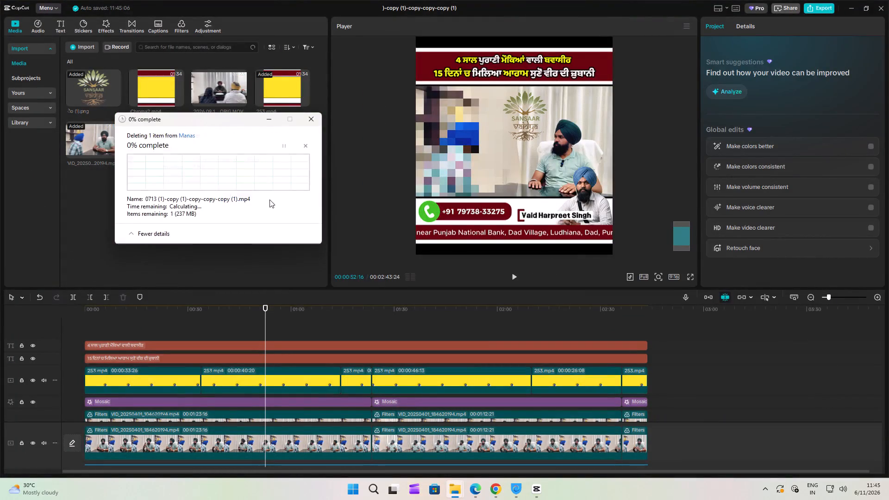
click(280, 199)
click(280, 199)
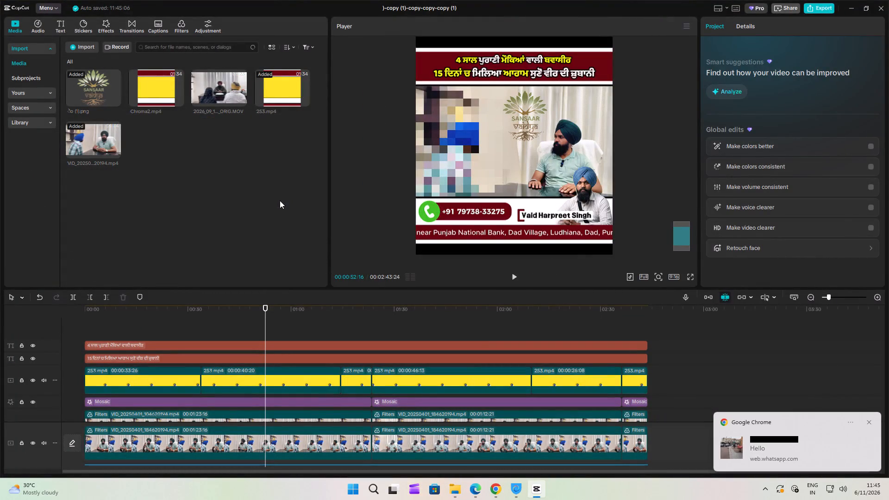
In CapCut, combine all timeline clips, mosaic effects and both headline texts into one compound clip.
key(ctrl+a)
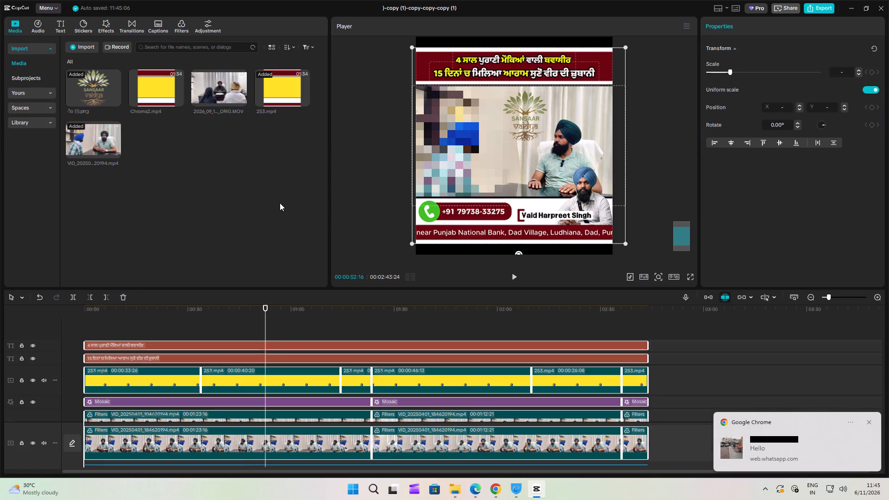
right_click(172, 343)
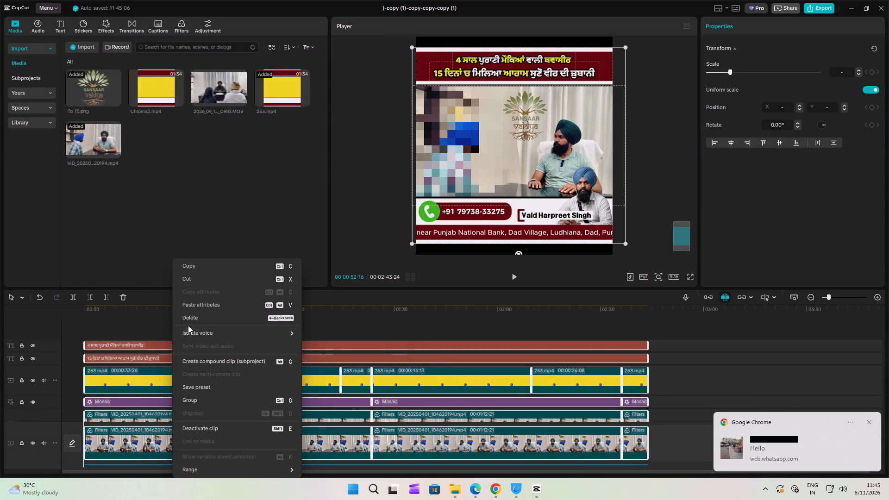
Create one compound clip from all the selected timeline clips, mosaic effects and headline texts.
click(201, 360)
Start pre-processing the new compound clip, scrub through the timeline and return the playhead to the start.
right_click(162, 395)
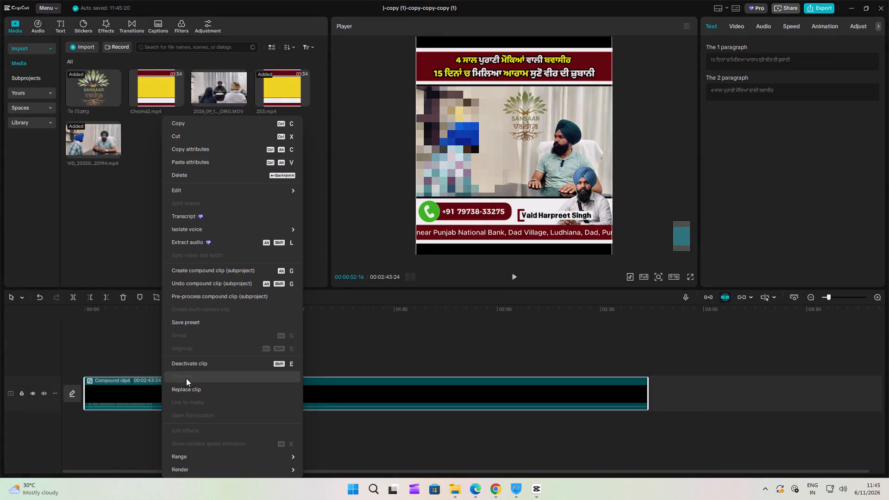
click(210, 294)
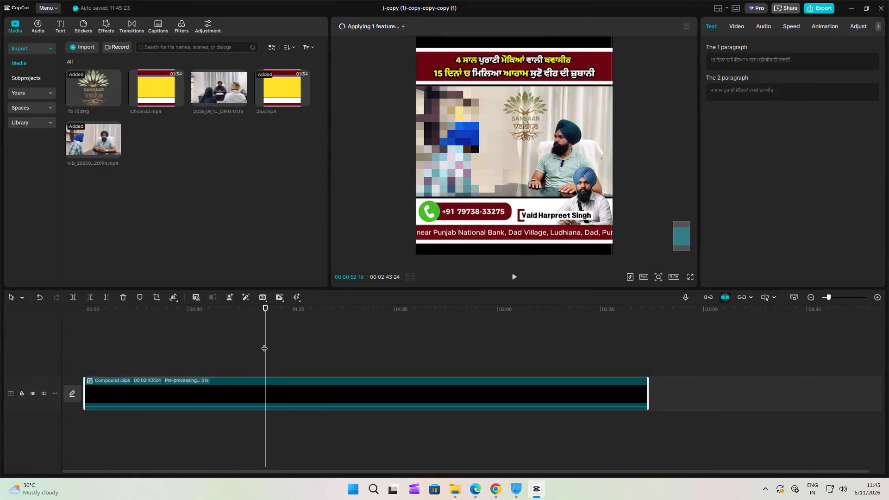
drag(264, 344, 531, 340)
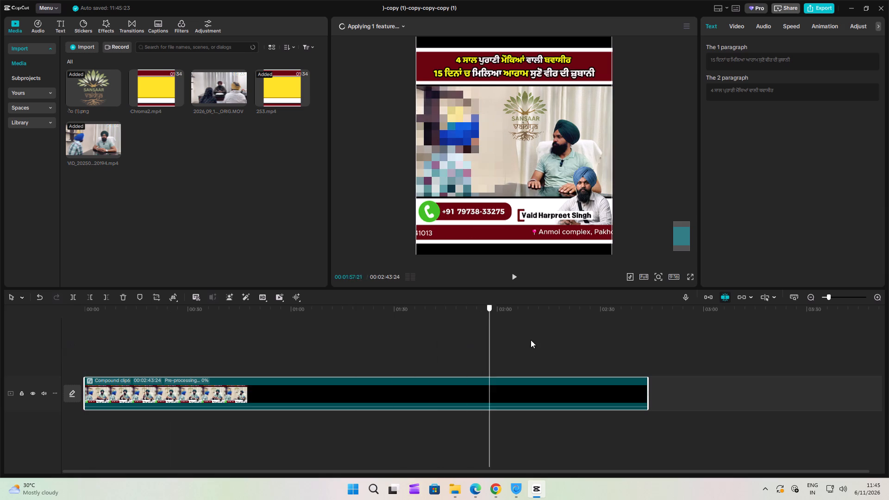
drag(531, 340, 87, 331)
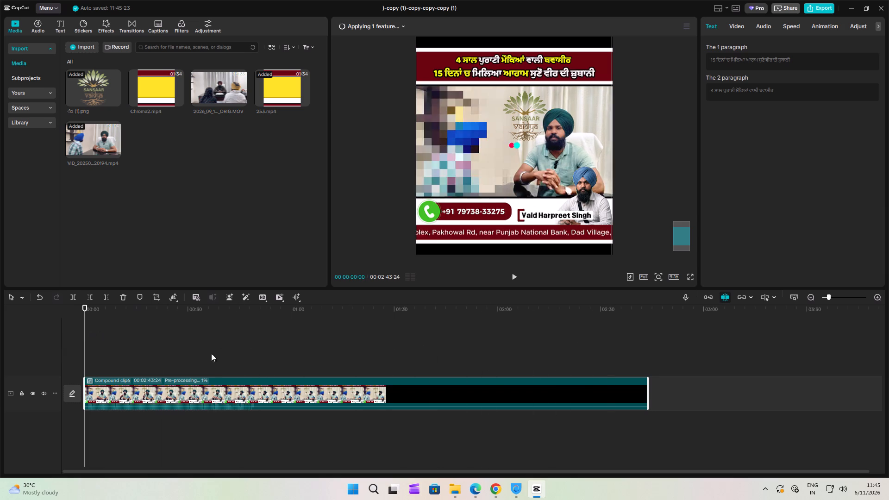
Minimise CapCut, connect the Hotspot Shield VPN with Singapore as the virtual location, and put its window away.
click(536, 489)
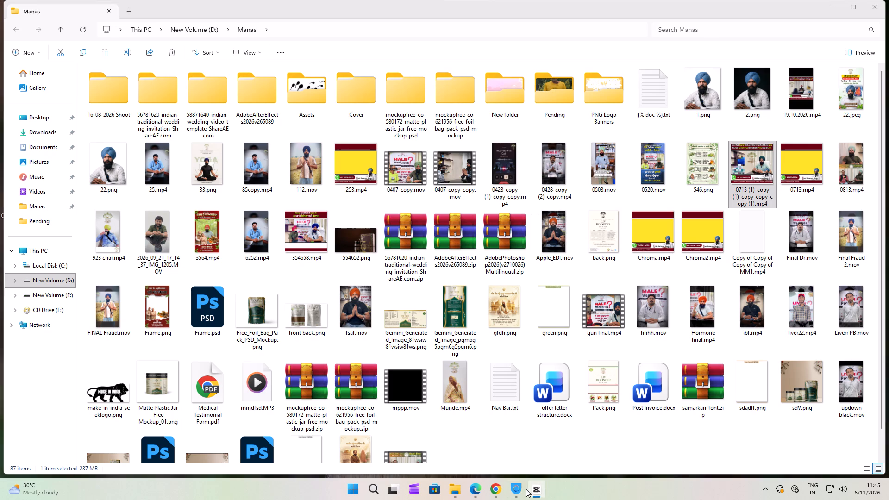
click(529, 434)
click(471, 238)
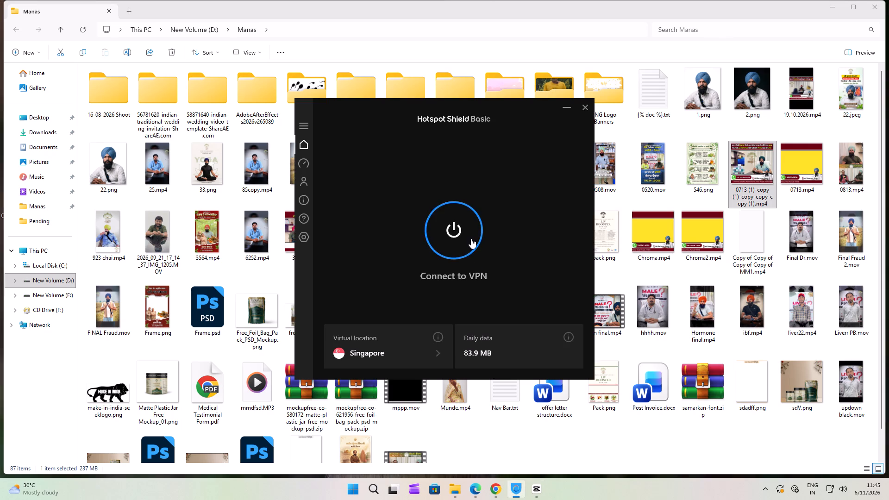
click(558, 104)
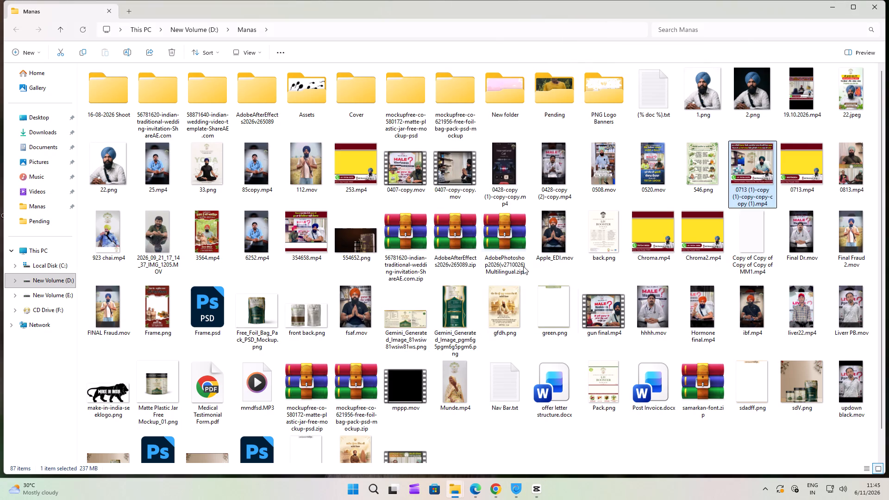
Close the File Explorer window showing the Manas folder.
click(322, 33)
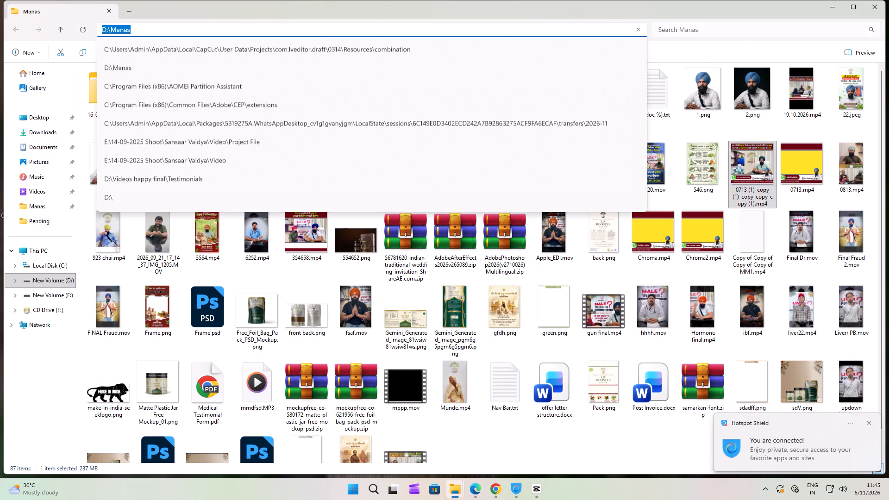
click(461, 494)
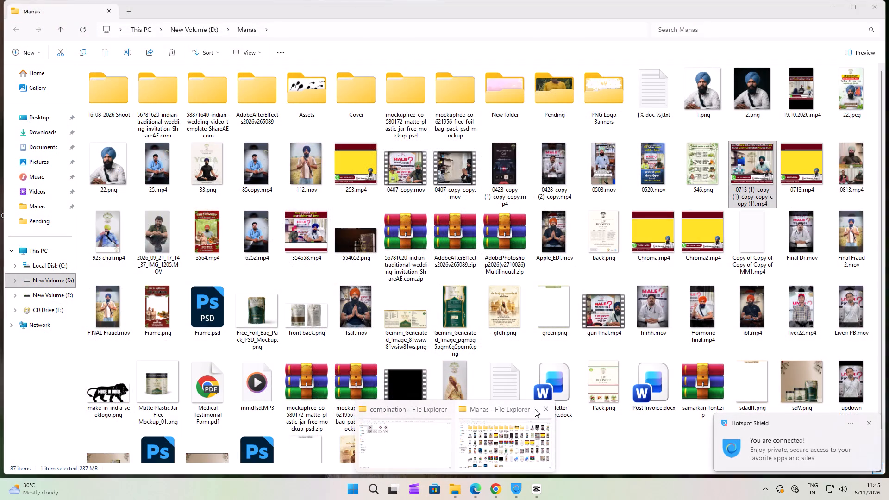
click(541, 409)
Bring up the CapCut project's combination folder and refresh its contents to check the video files being rendered.
click(450, 437)
right_click(369, 213)
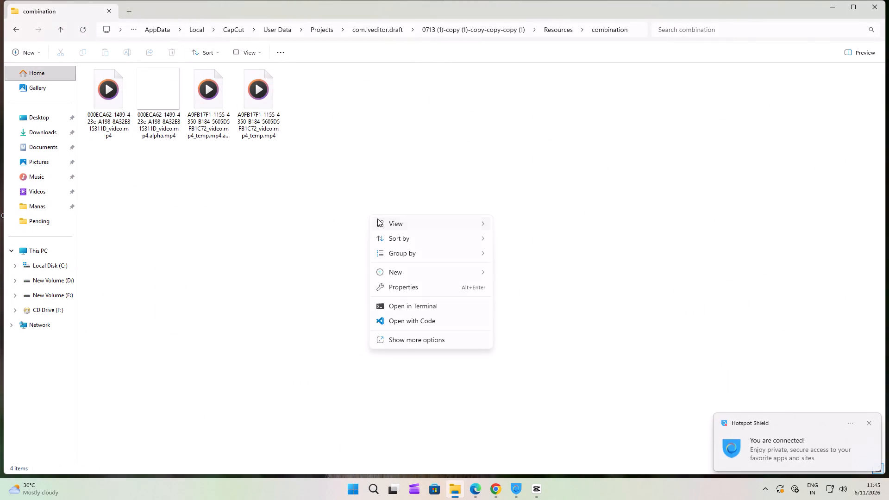
click(407, 339)
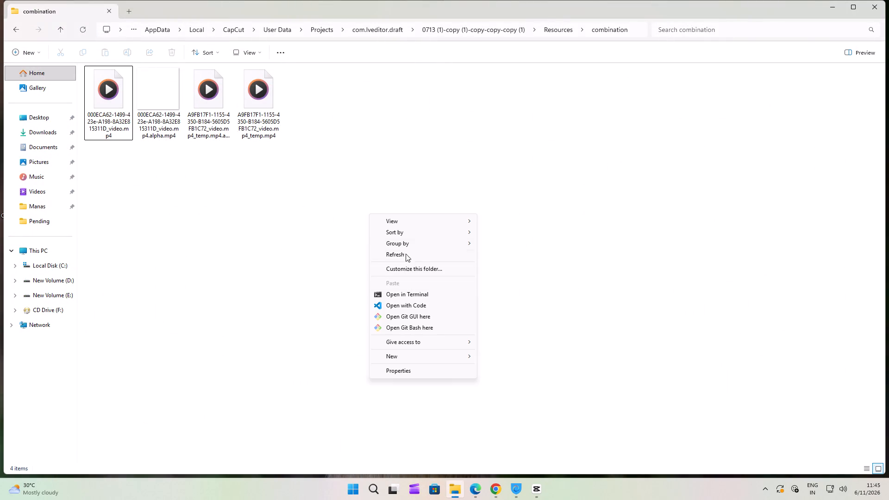
click(403, 253)
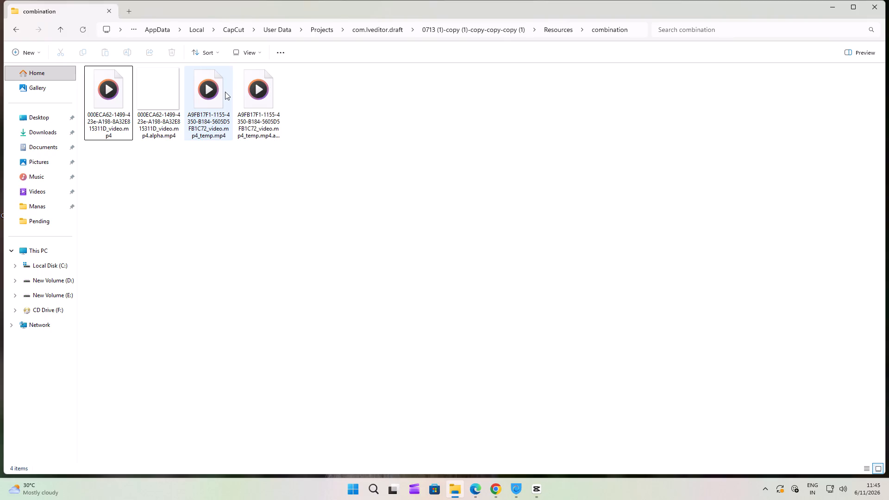
click(230, 213)
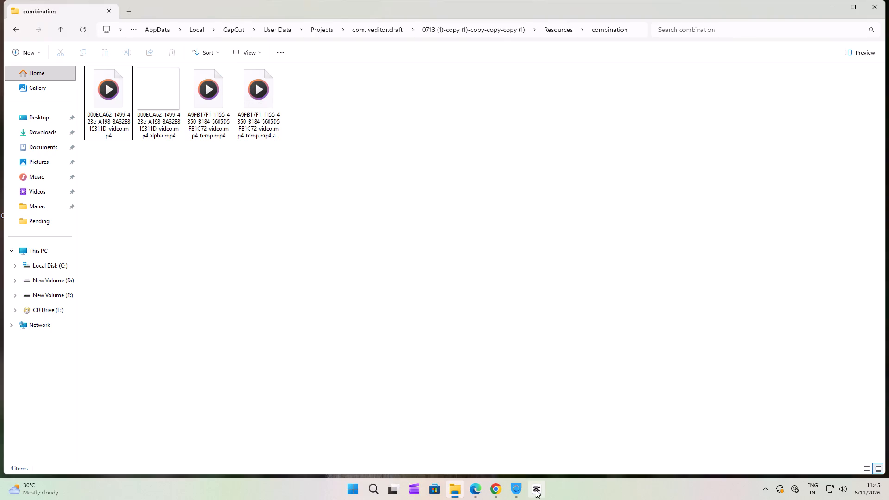
Return to CapCut and move the playhead to about 1:15 to check the compound clip during pre-processing.
click(536, 490)
click(344, 422)
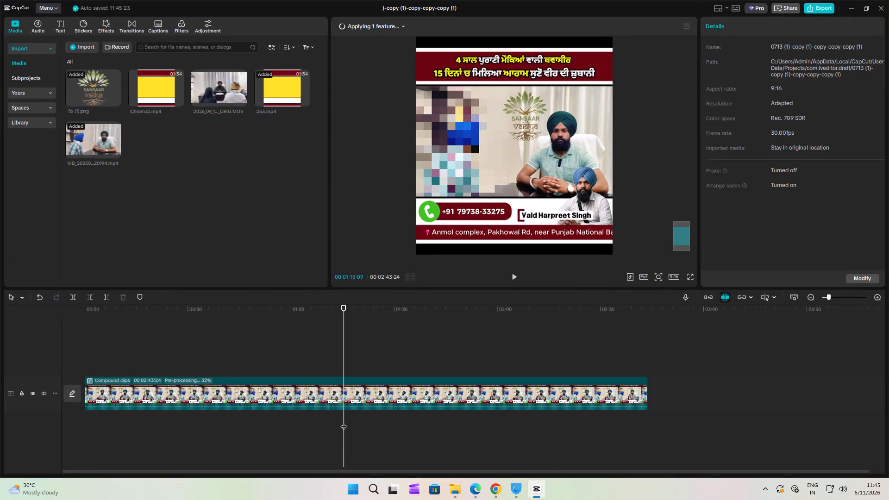